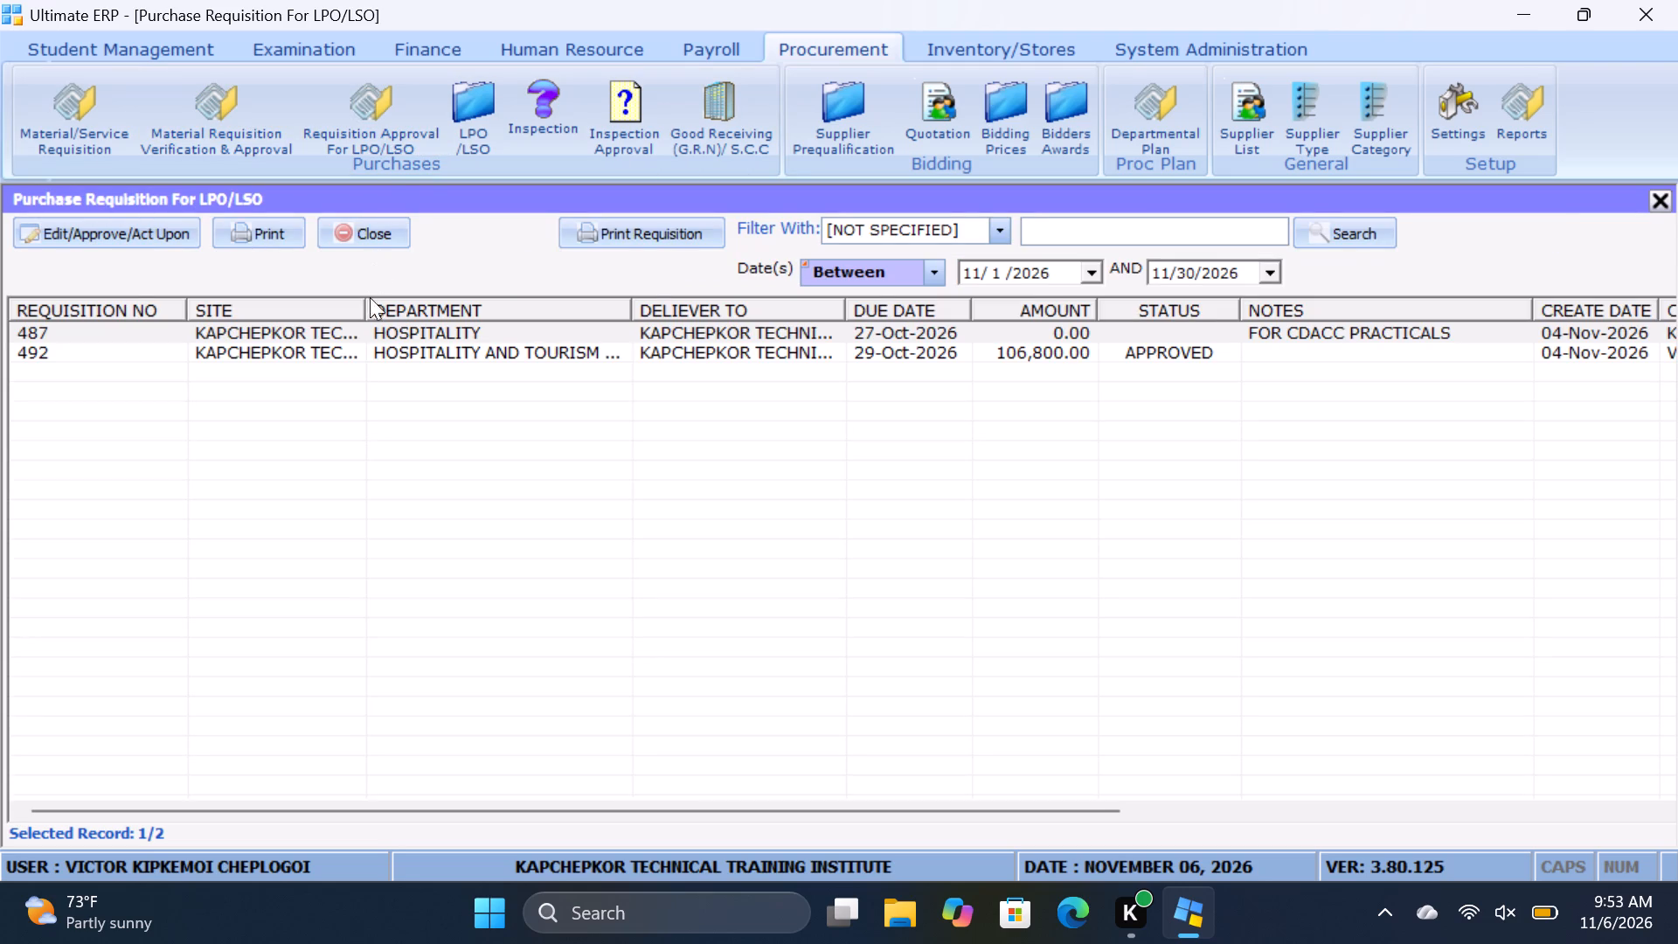
Review the LPO/LSO approval details of requisition 492 for Hospitality and Tourism, and close the record without changes.
double_click(424, 350)
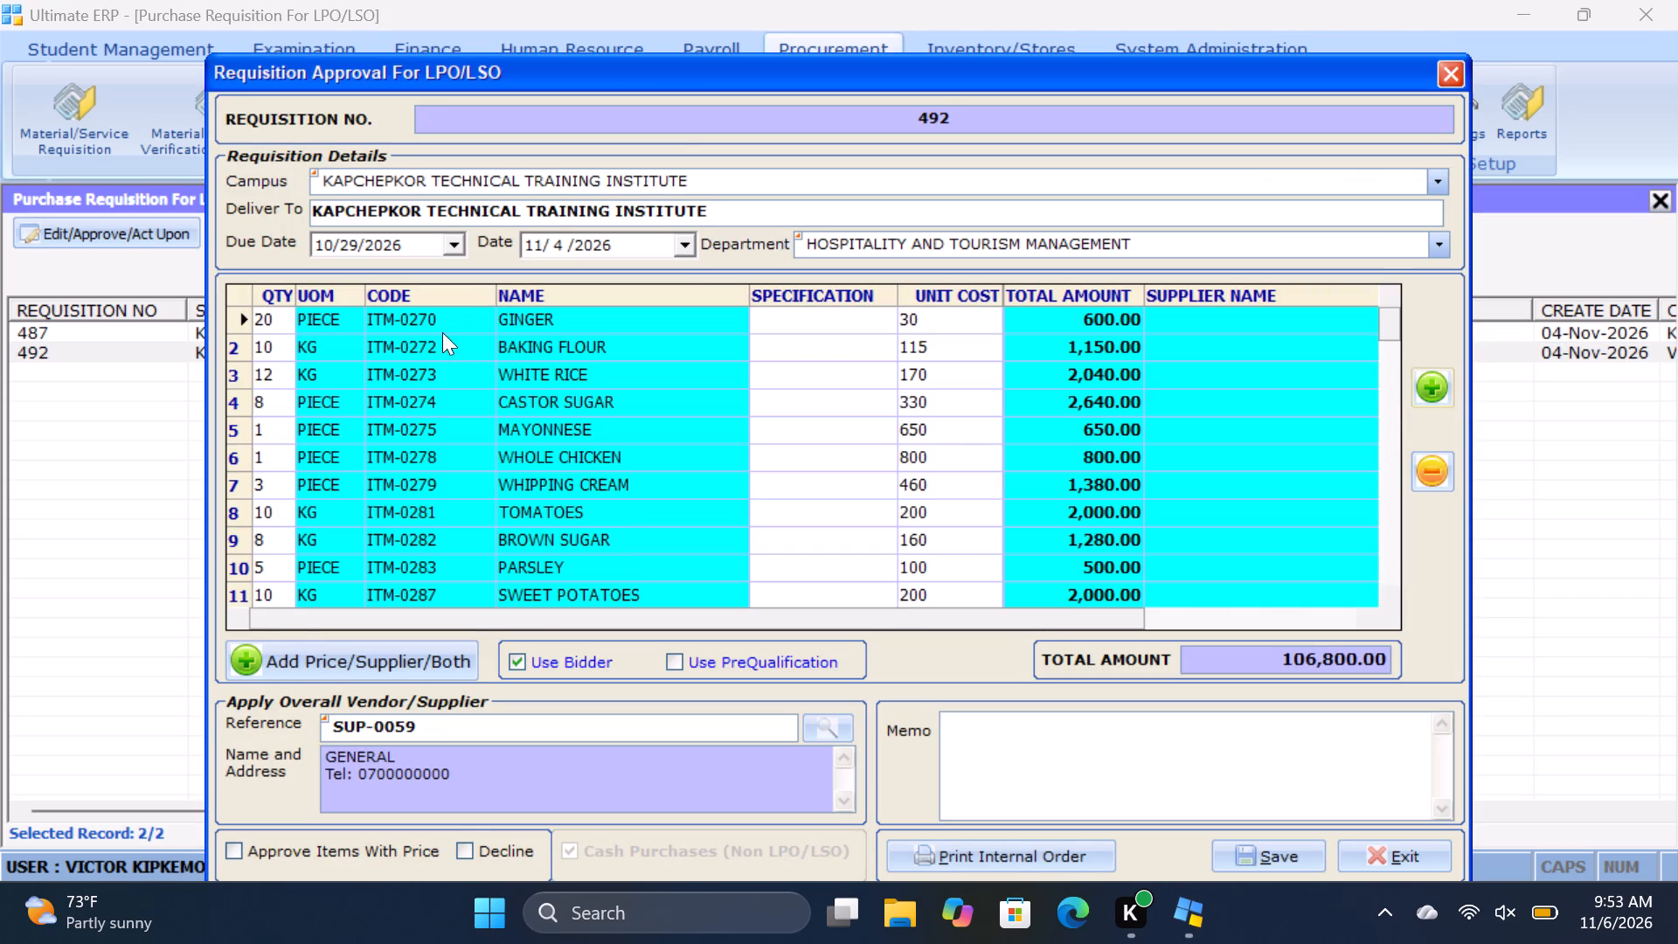
left_click(1445, 70)
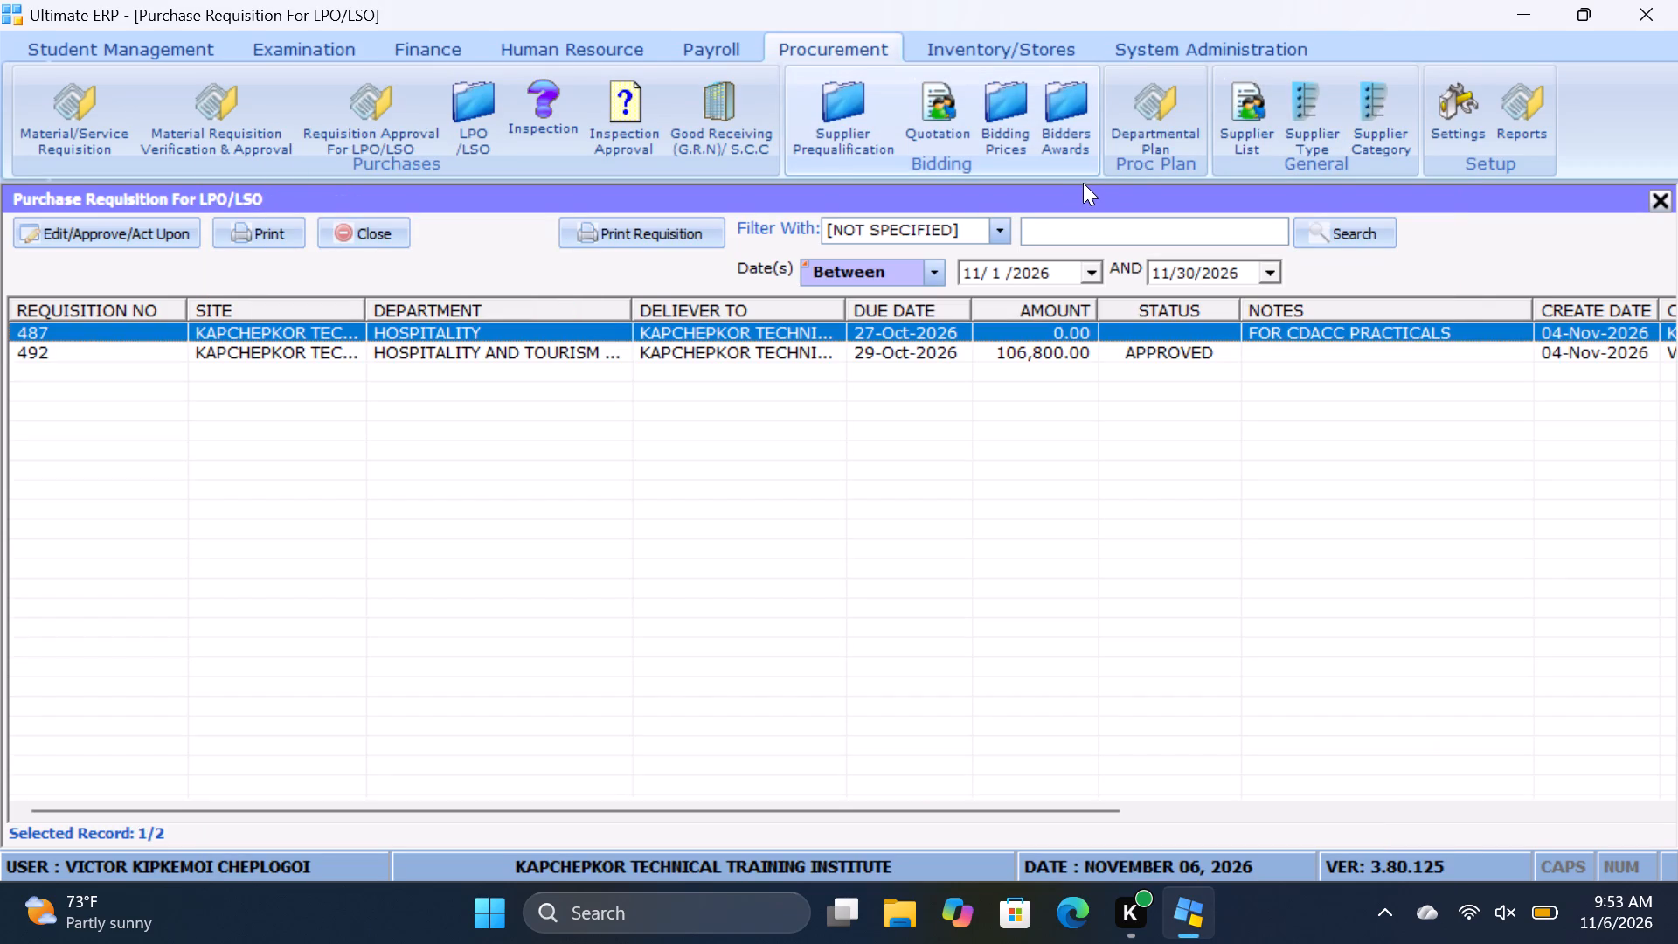
View the list of material and service requisitions.
left_click(88, 133)
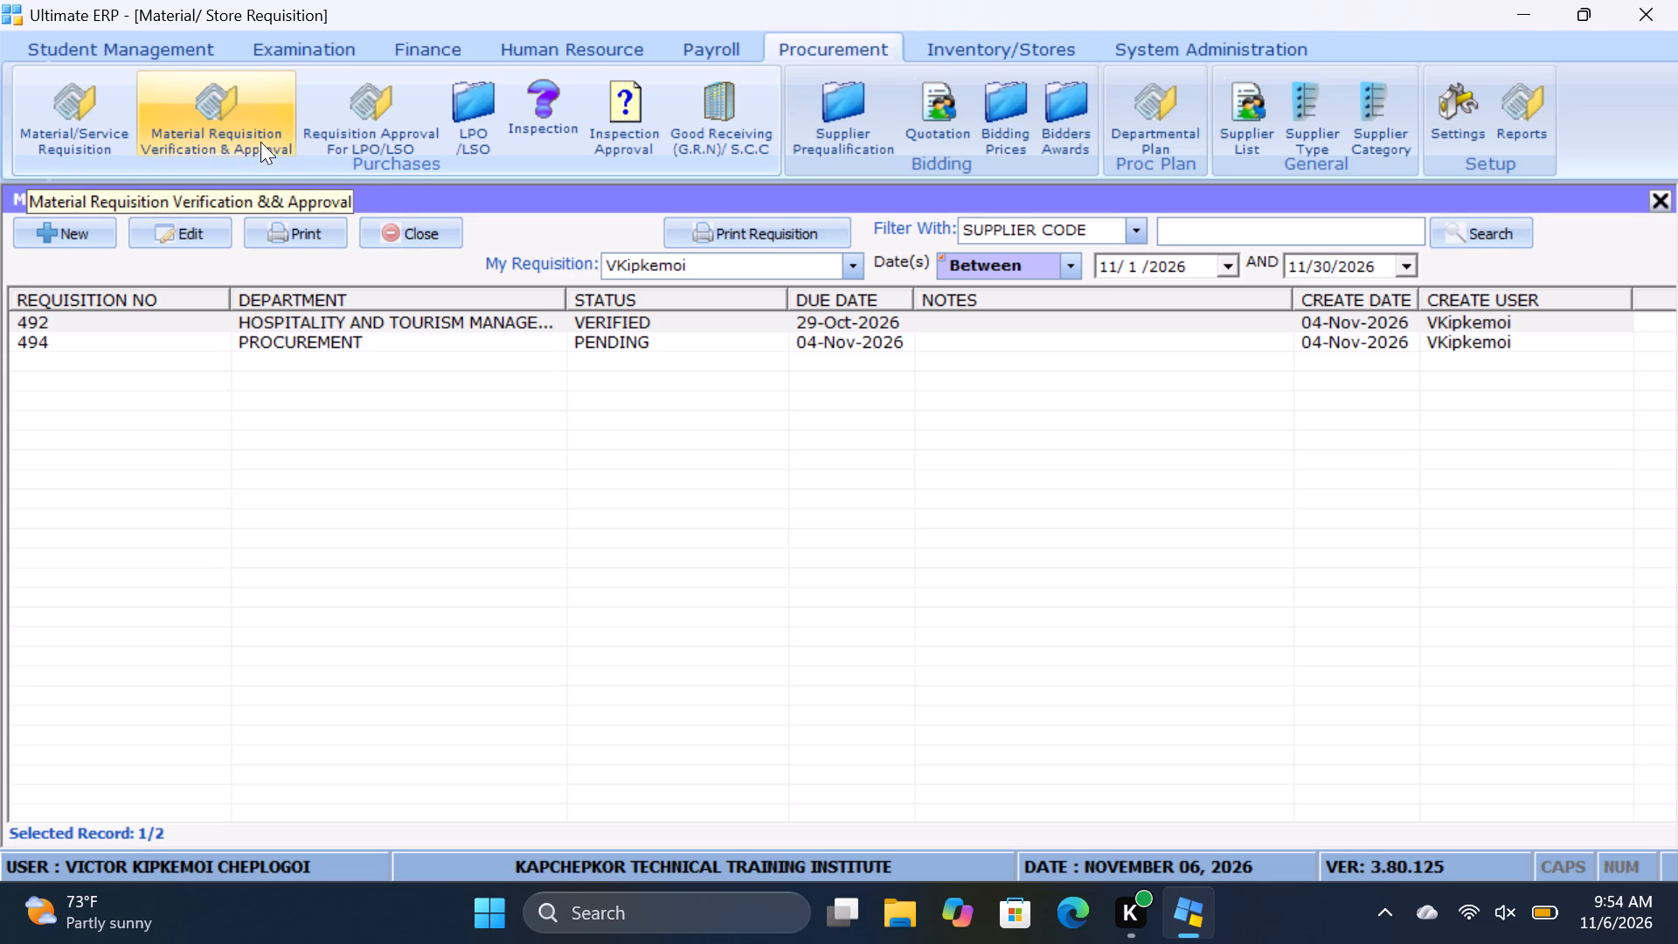
Open request for quotation RFQ132 for supplier GENERAL and examine its list of items and quantities.
left_click(914, 127)
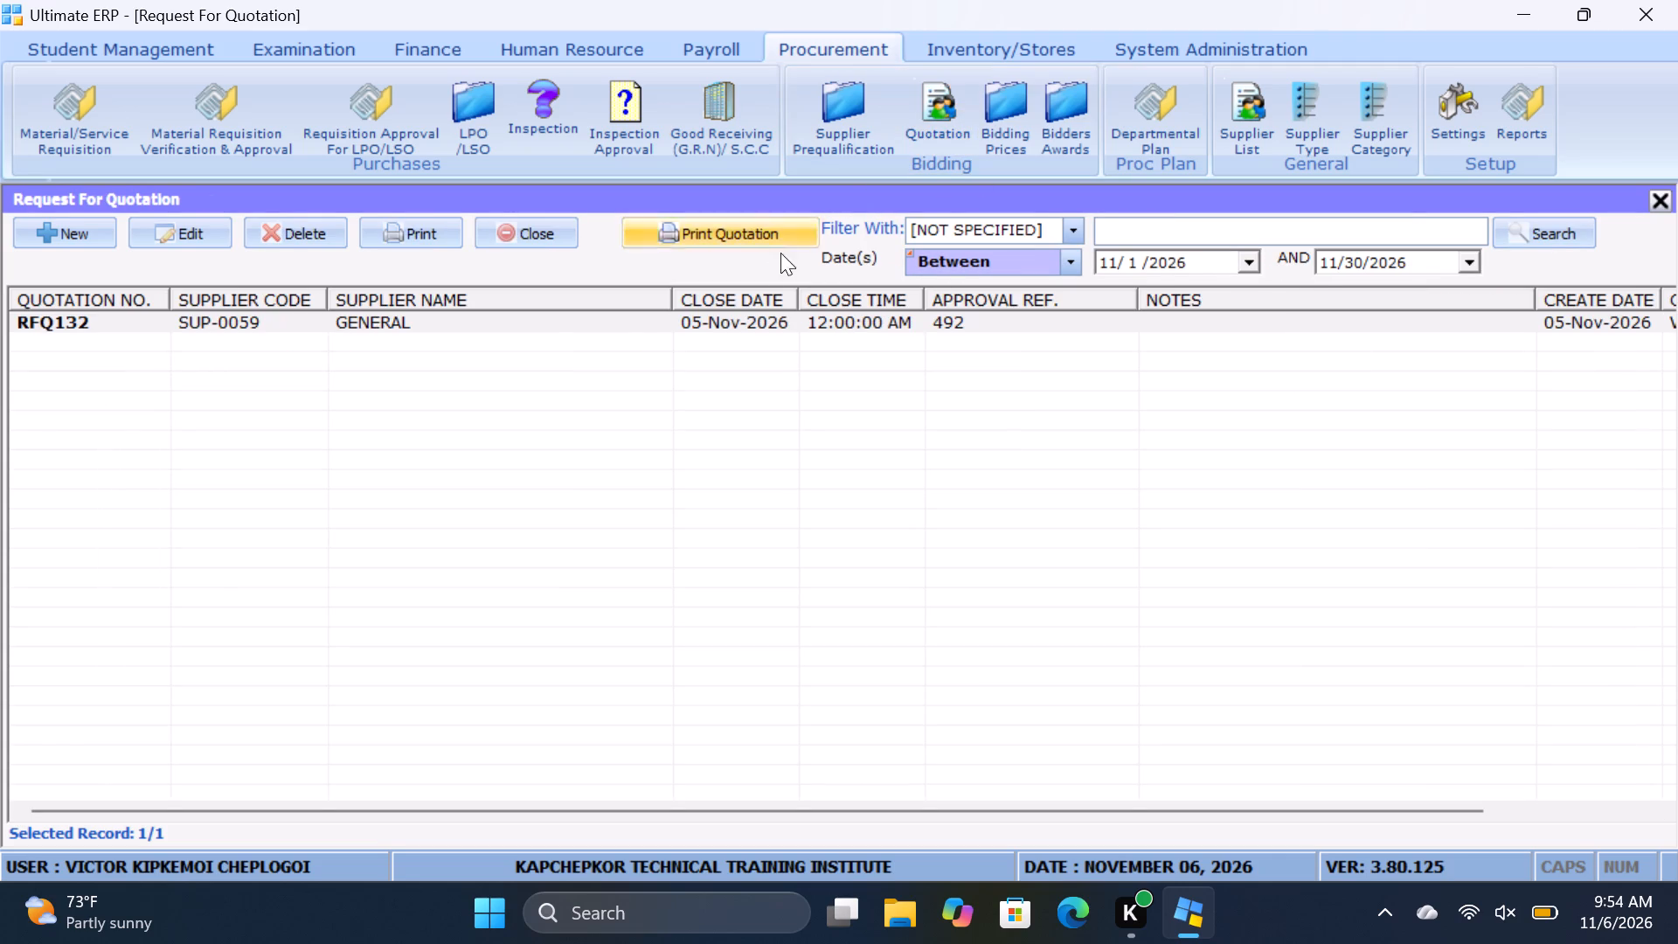
left_click(412, 323)
left_click(406, 325)
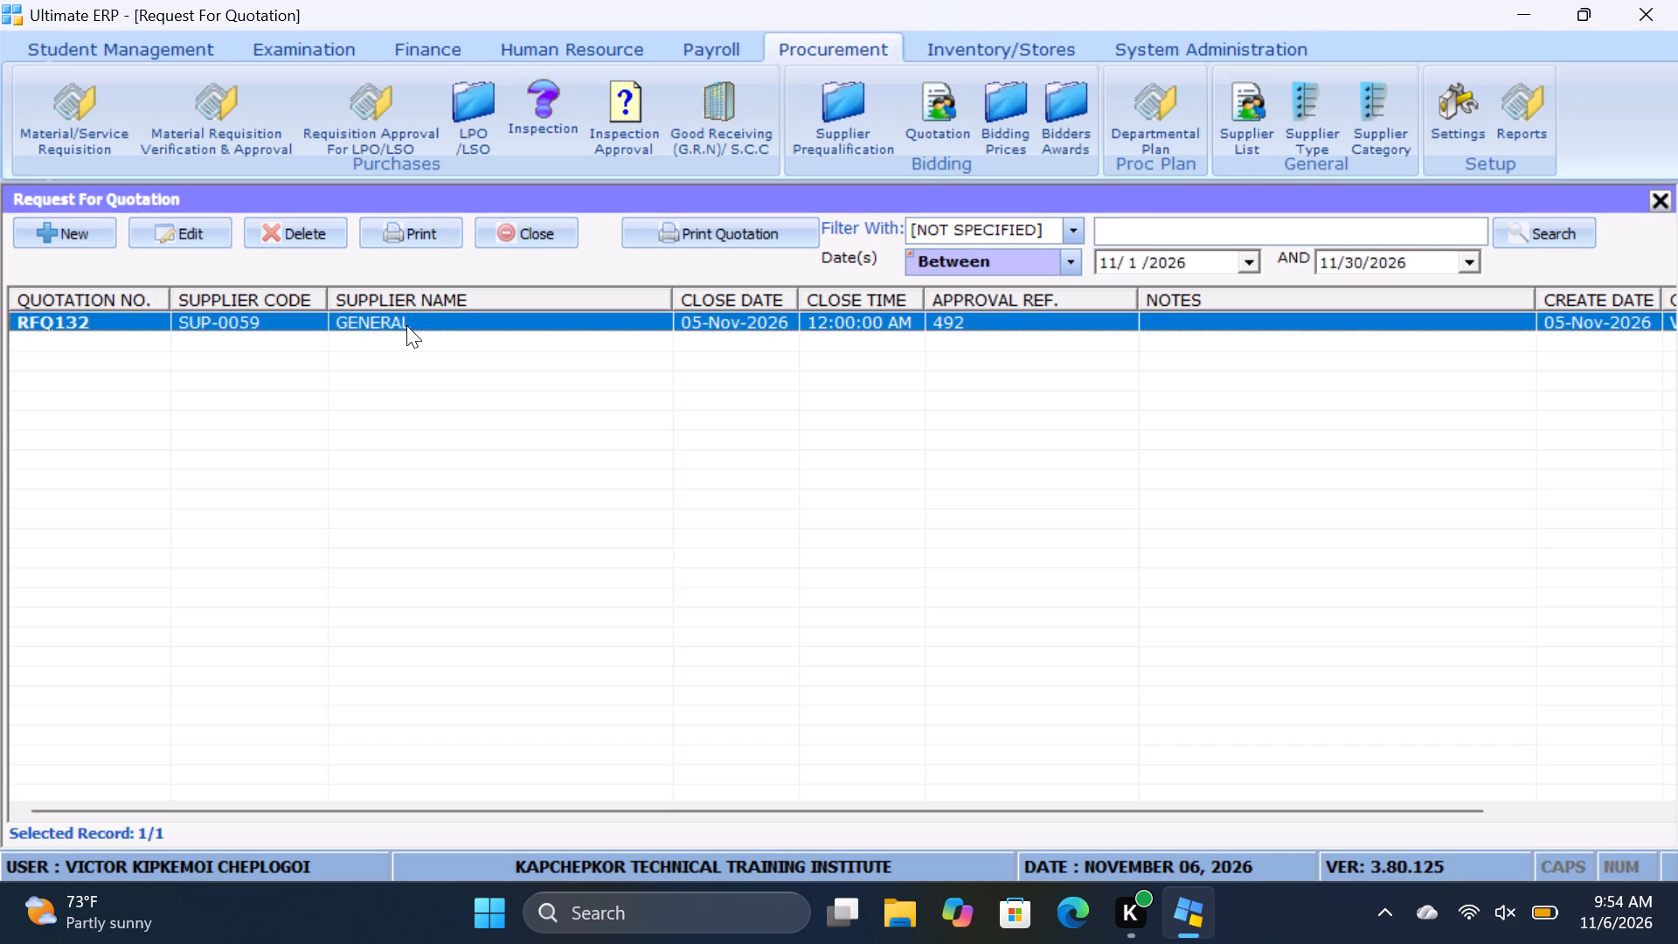
double_click(406, 325)
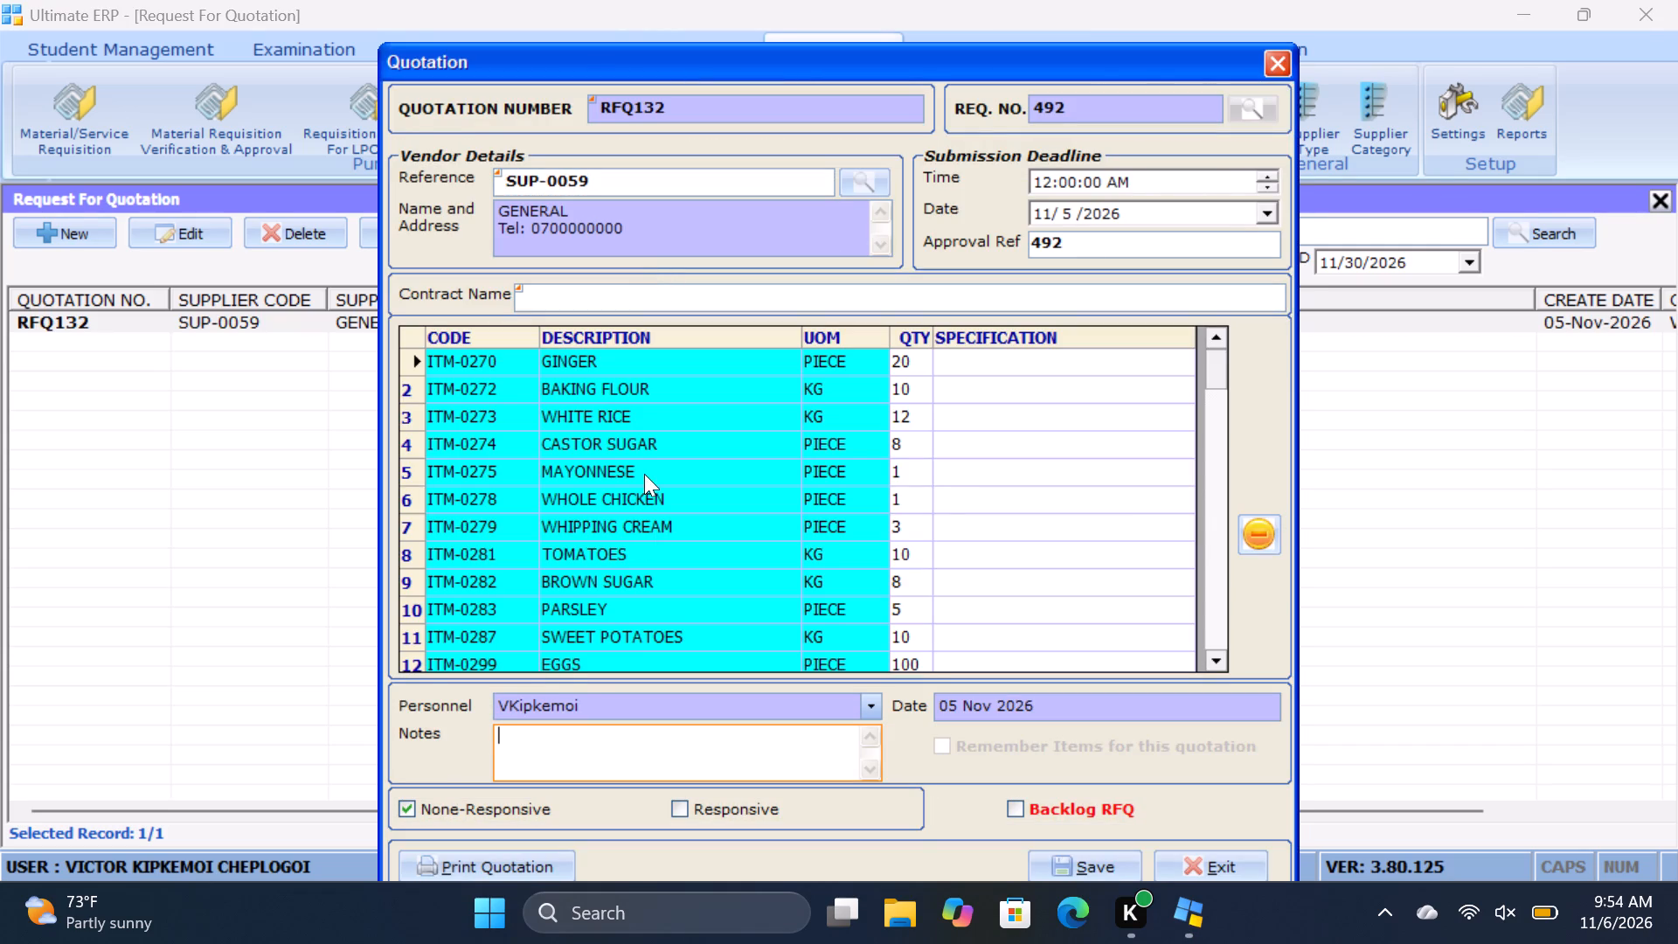
scroll(644, 474, "down", 10)
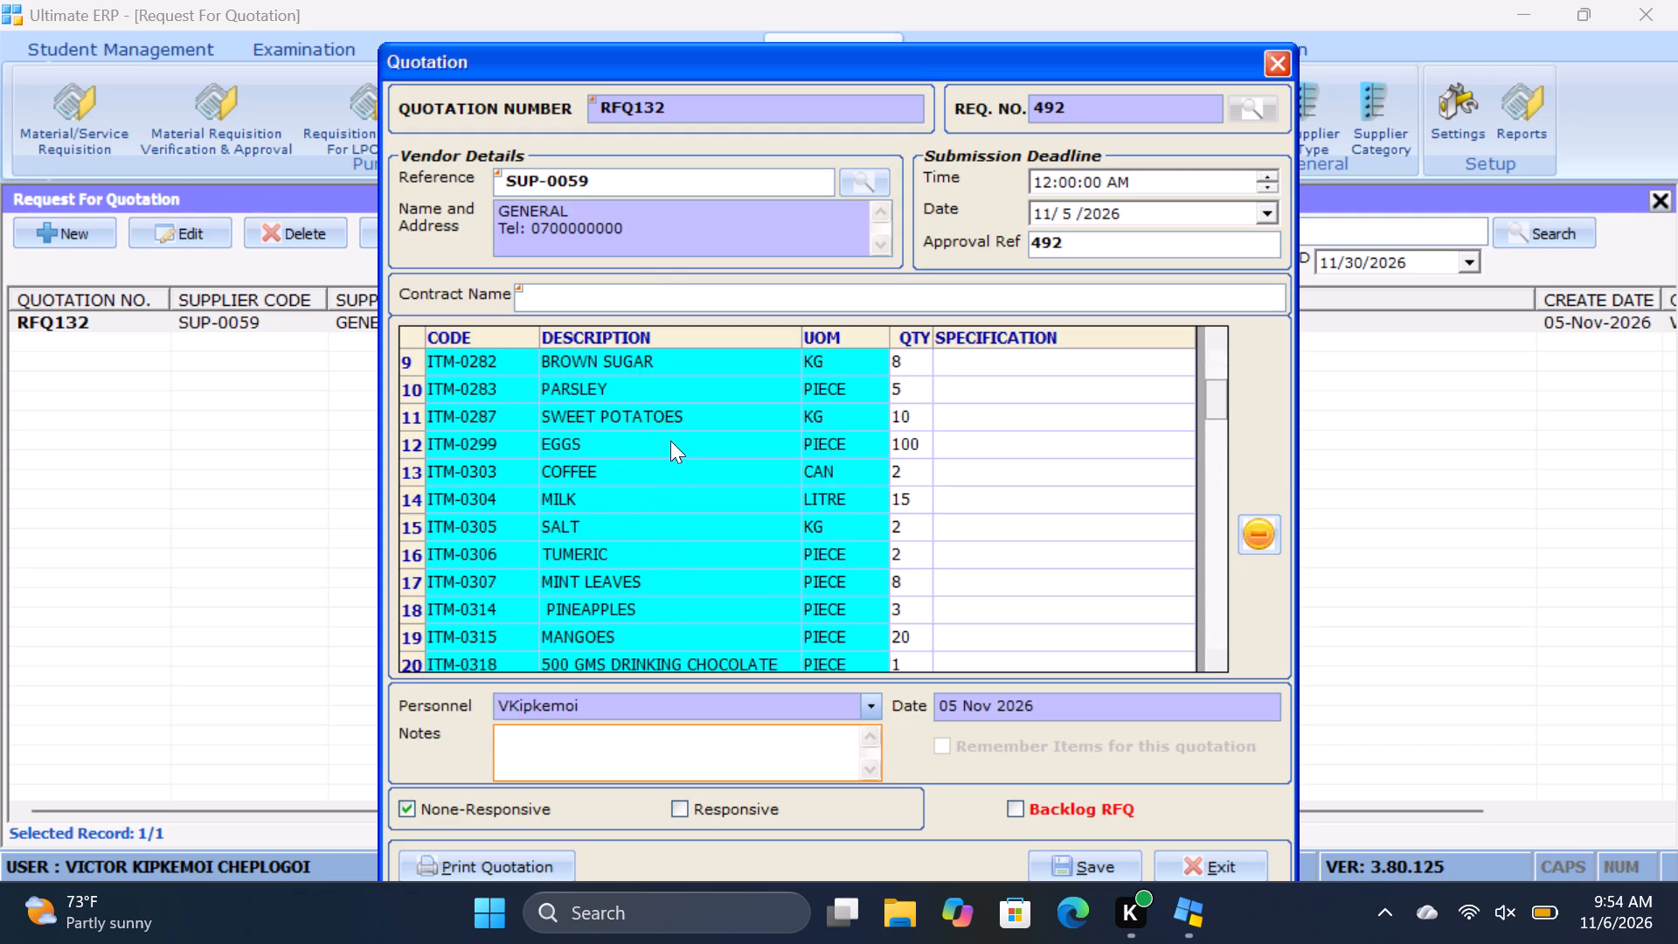
scroll(670, 441, "down", 13)
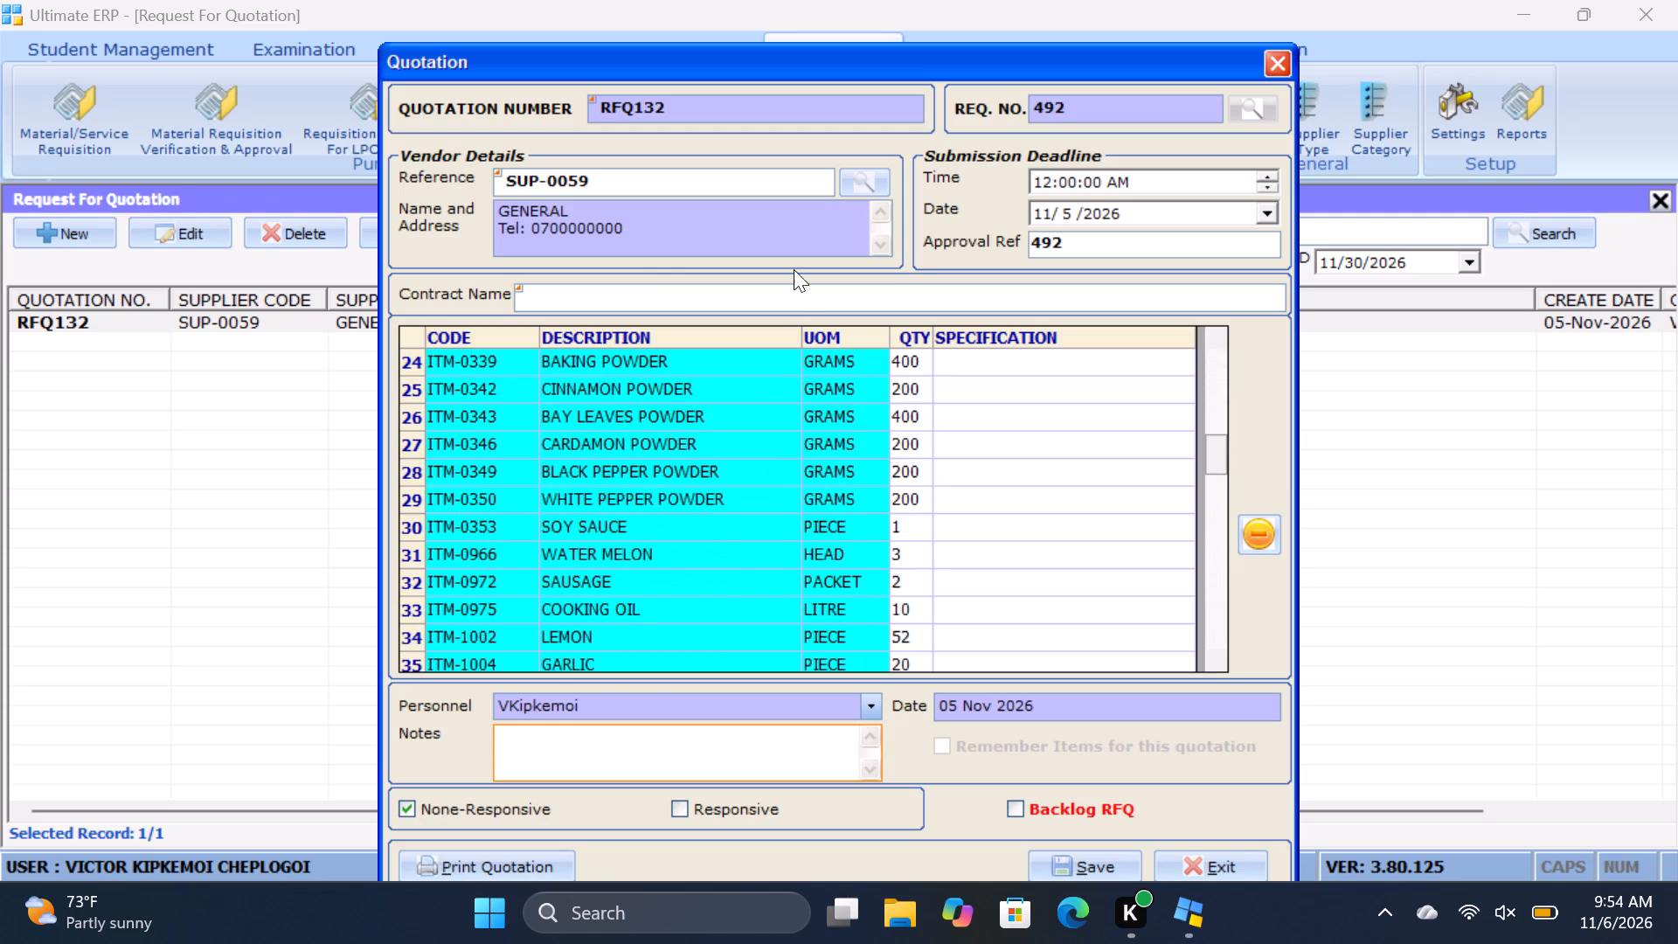
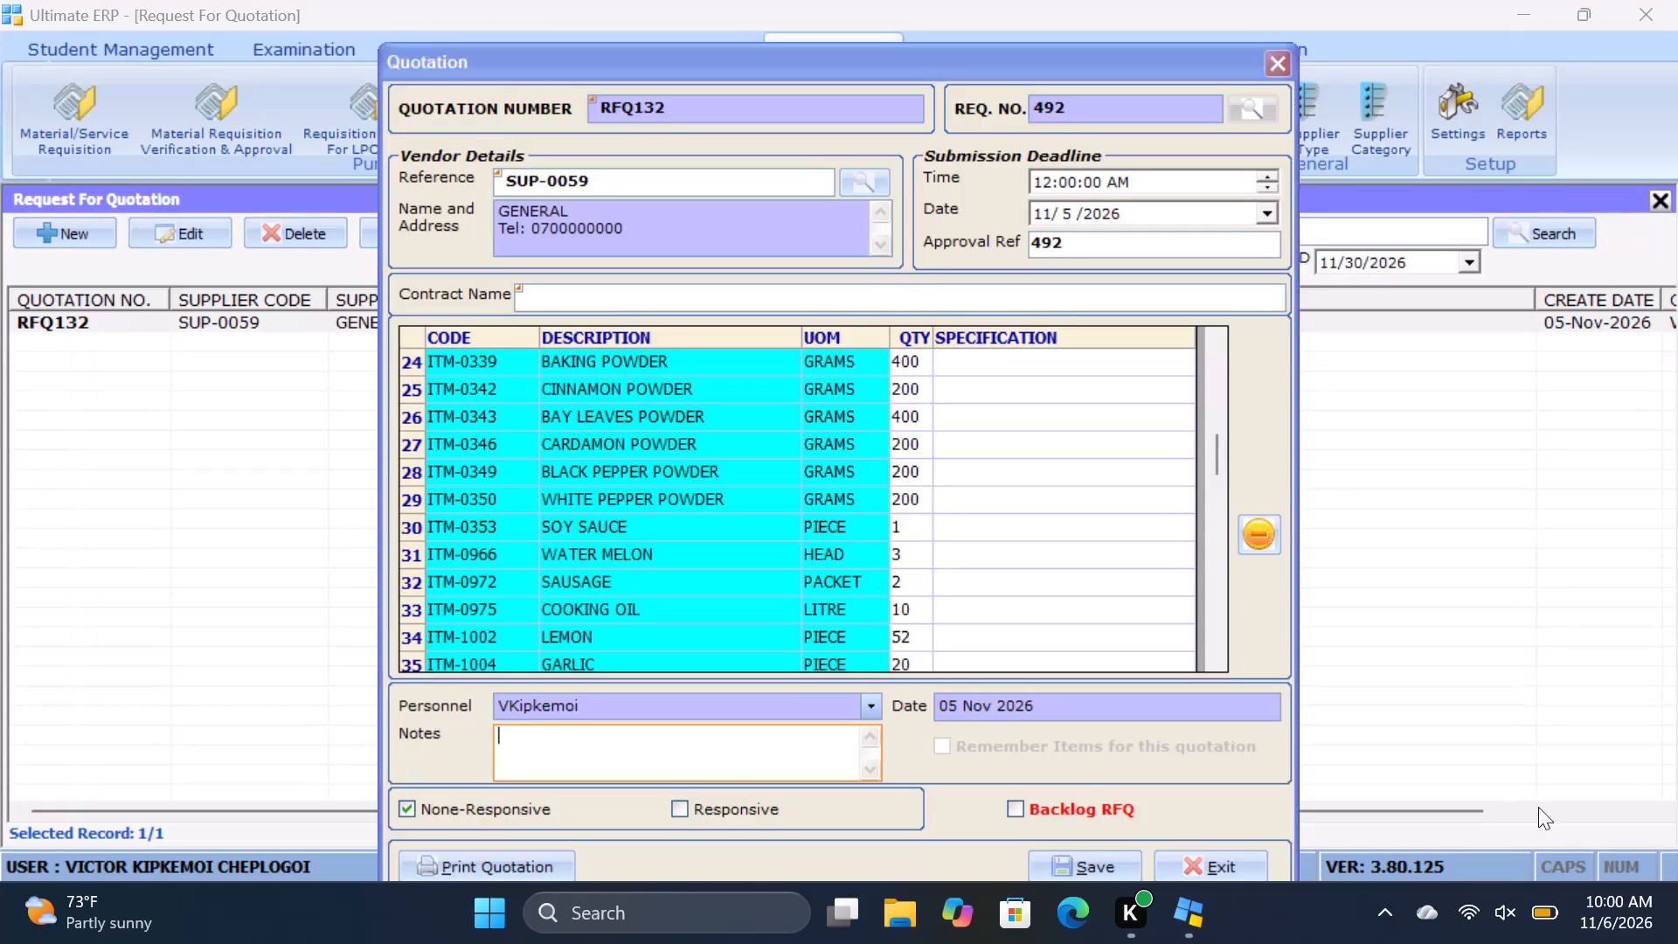
Close quotation RFQ132 and start a new request for quotation.
left_click(1280, 66)
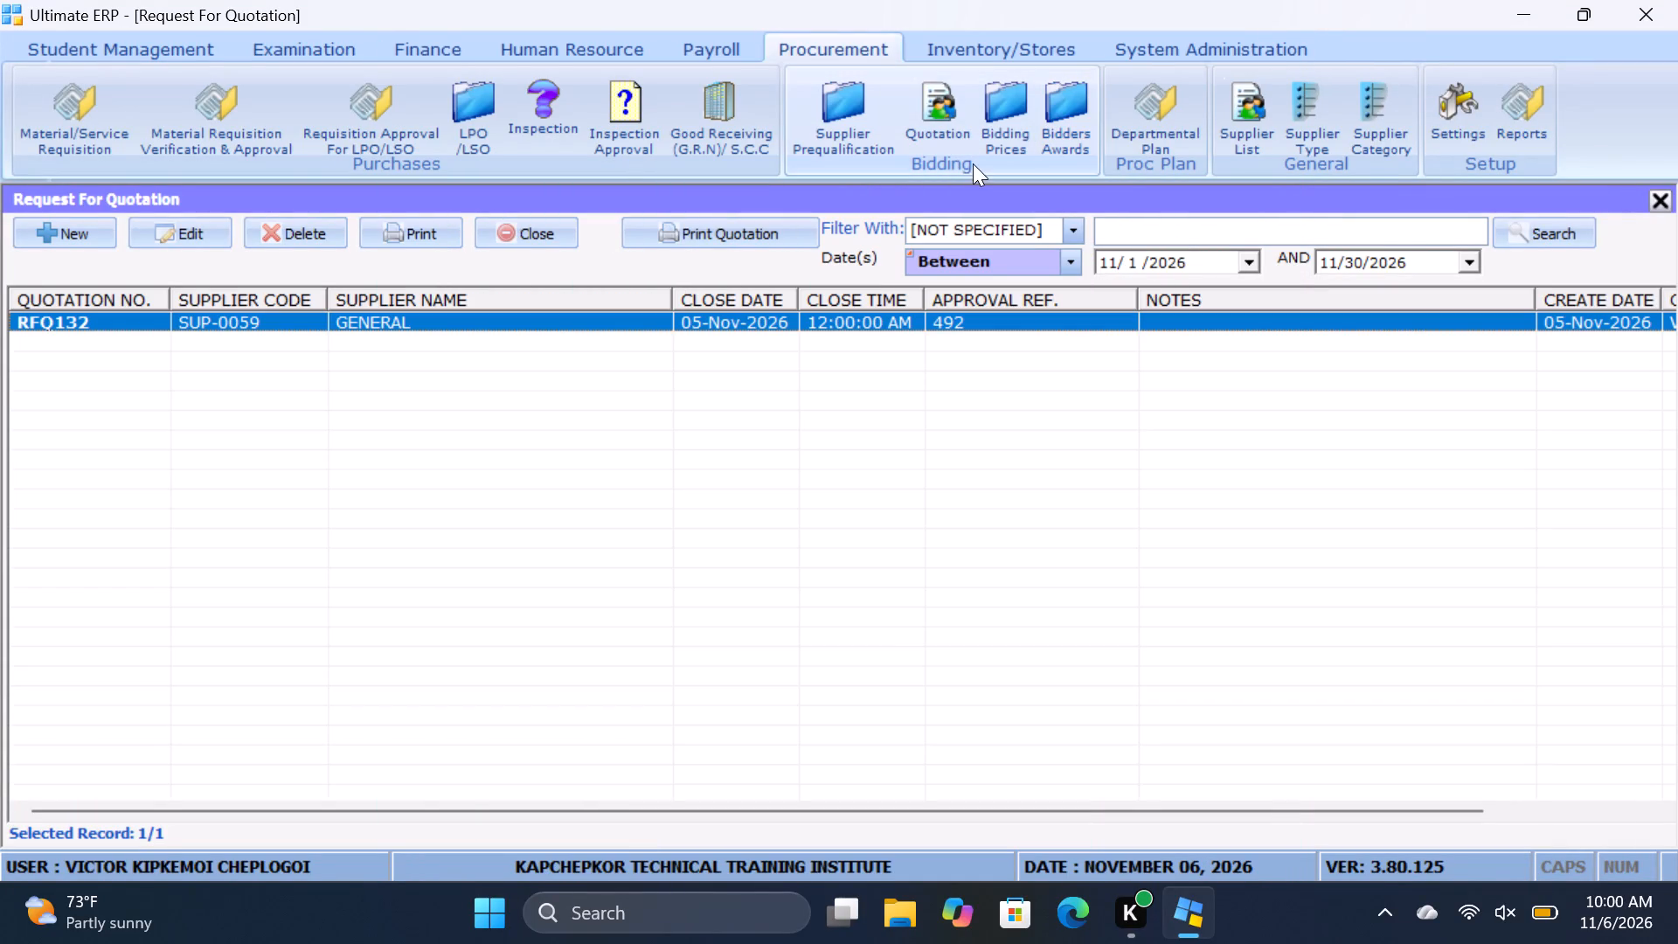
left_click(929, 117)
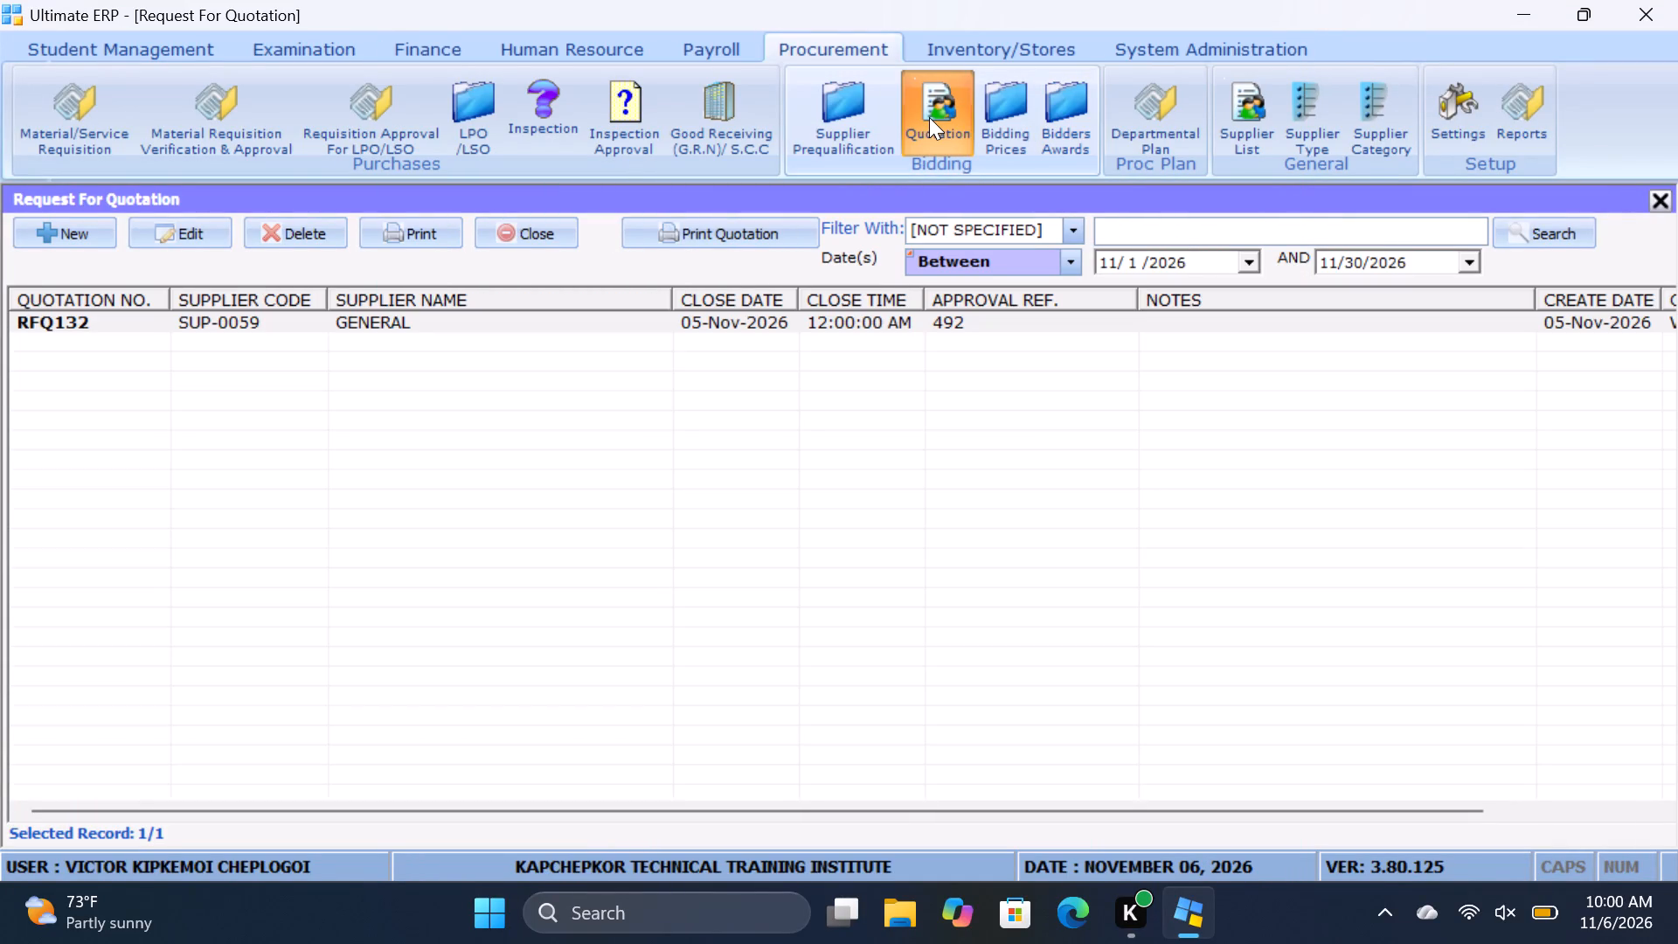
left_click(71, 226)
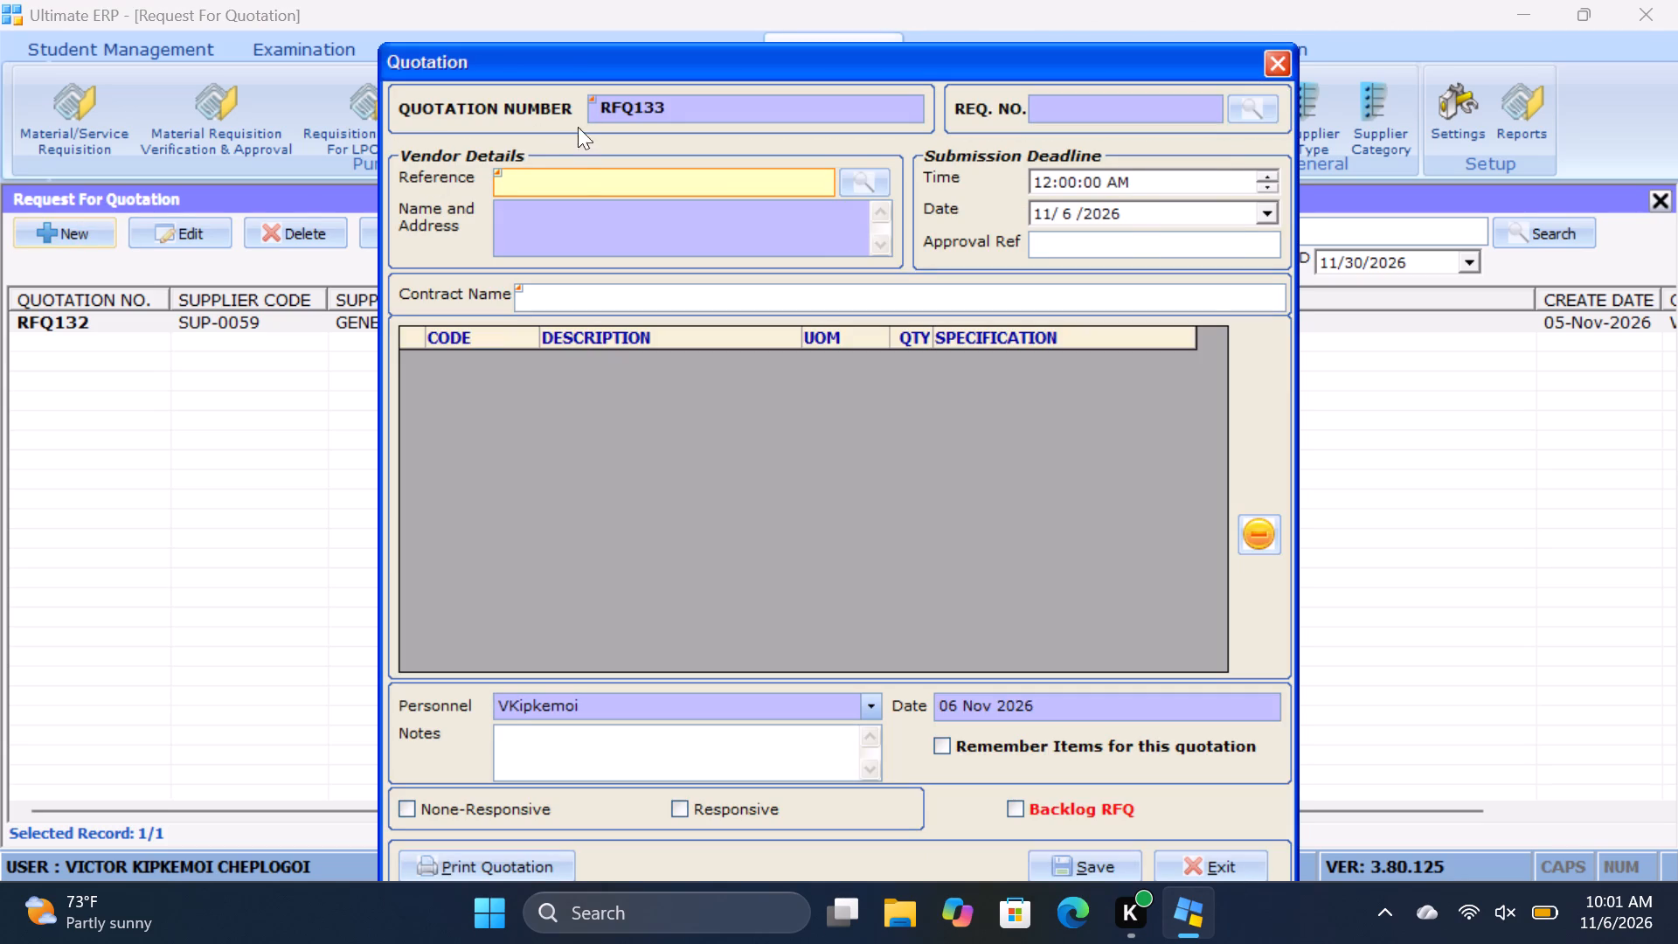
Find material requisition 493 and load its items into the new quotation.
left_click(1152, 111)
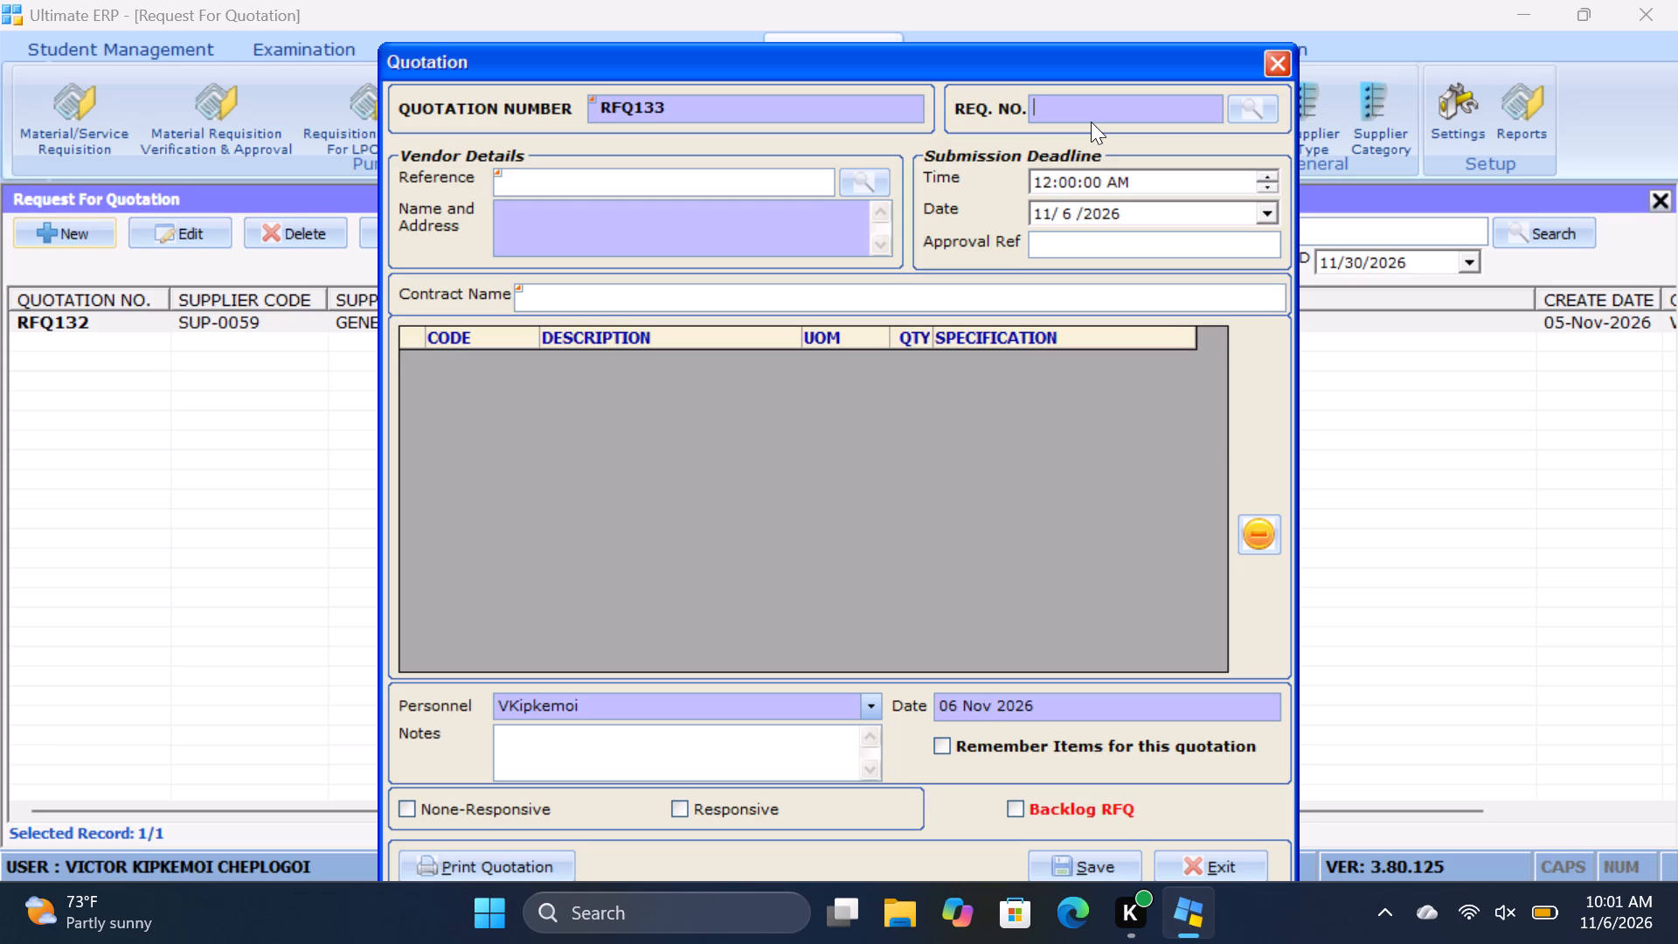
key("4")
key("9")
key("3")
left_click(1242, 111)
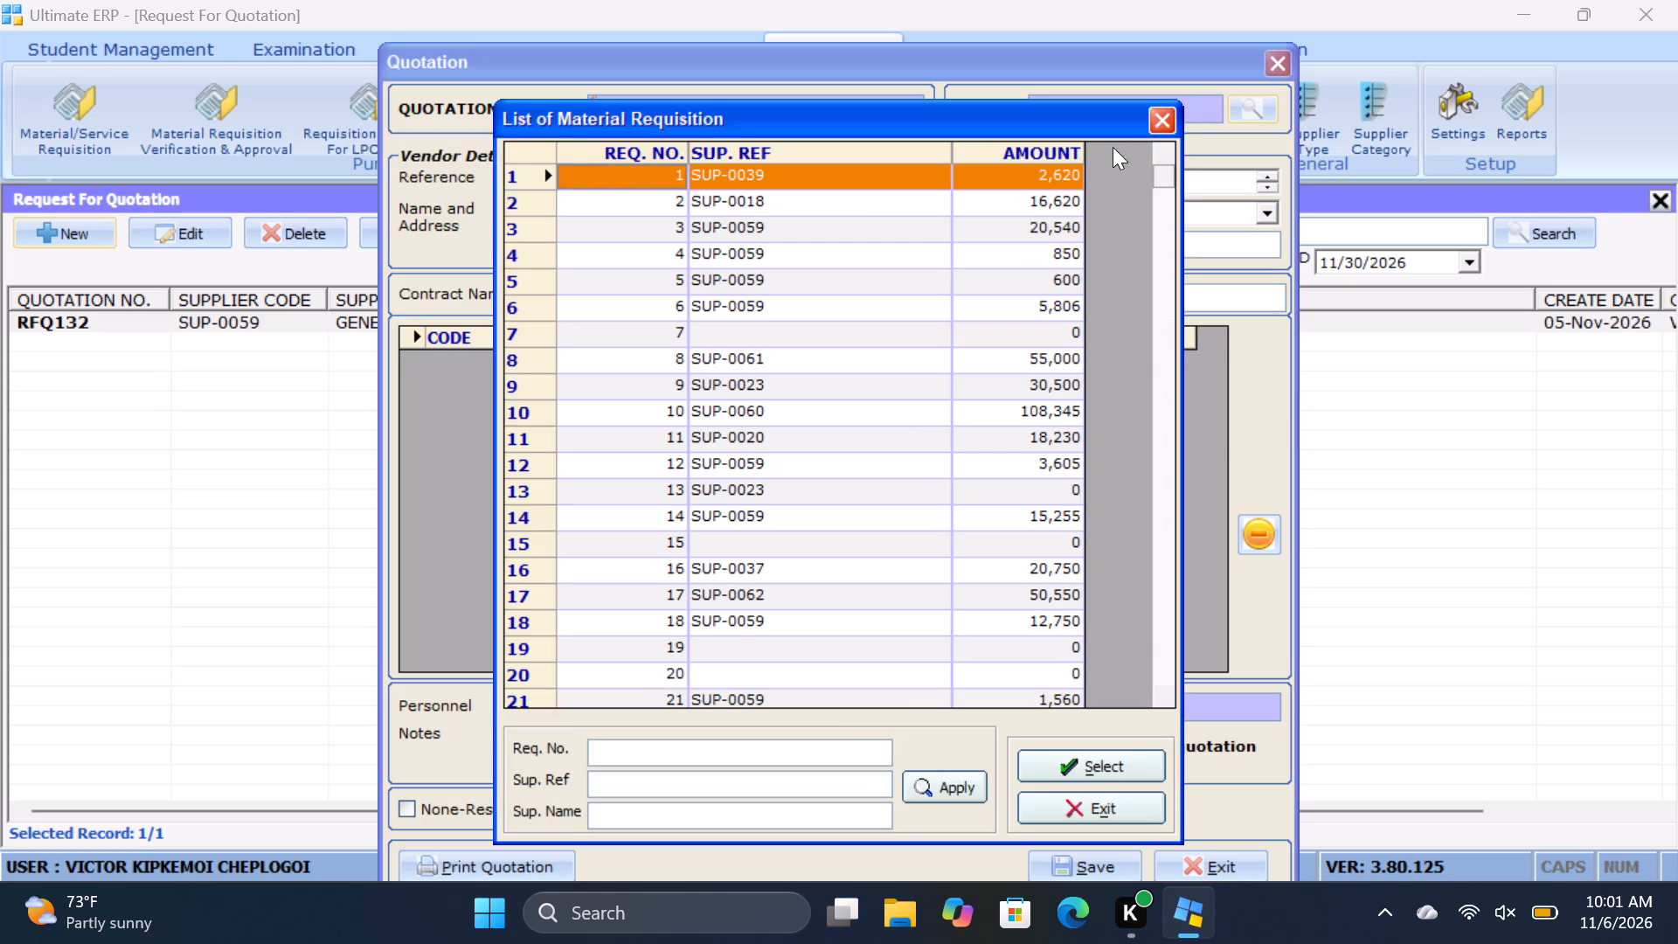
left_click(641, 755)
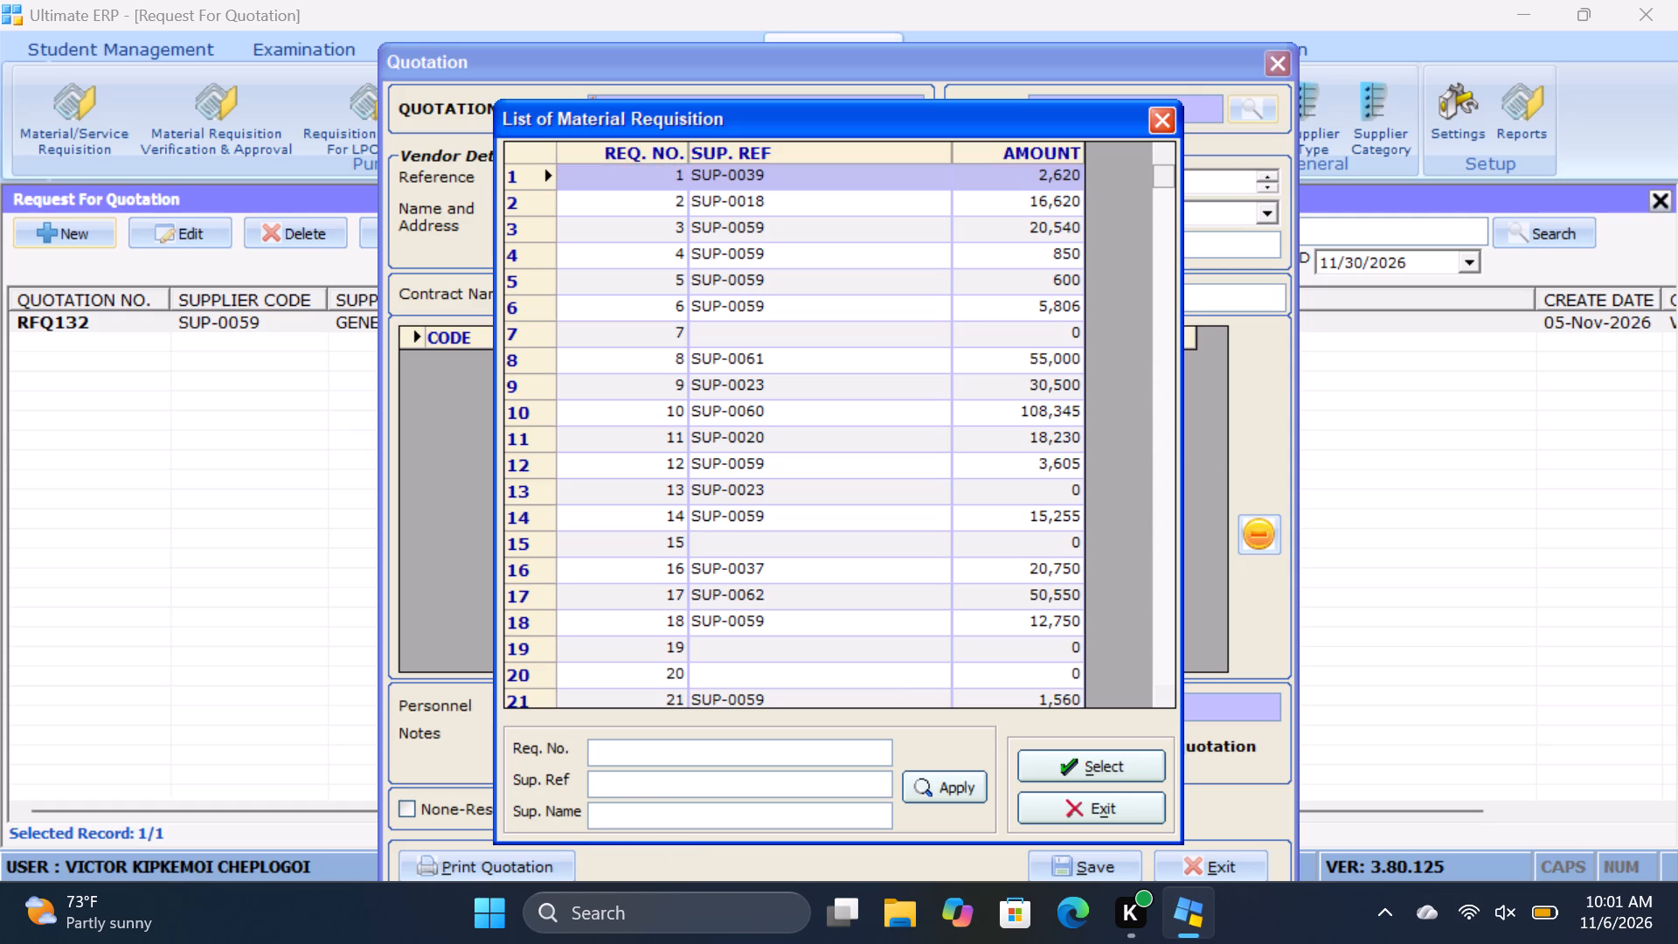
key("4")
key("9")
key("3")
left_click(933, 785)
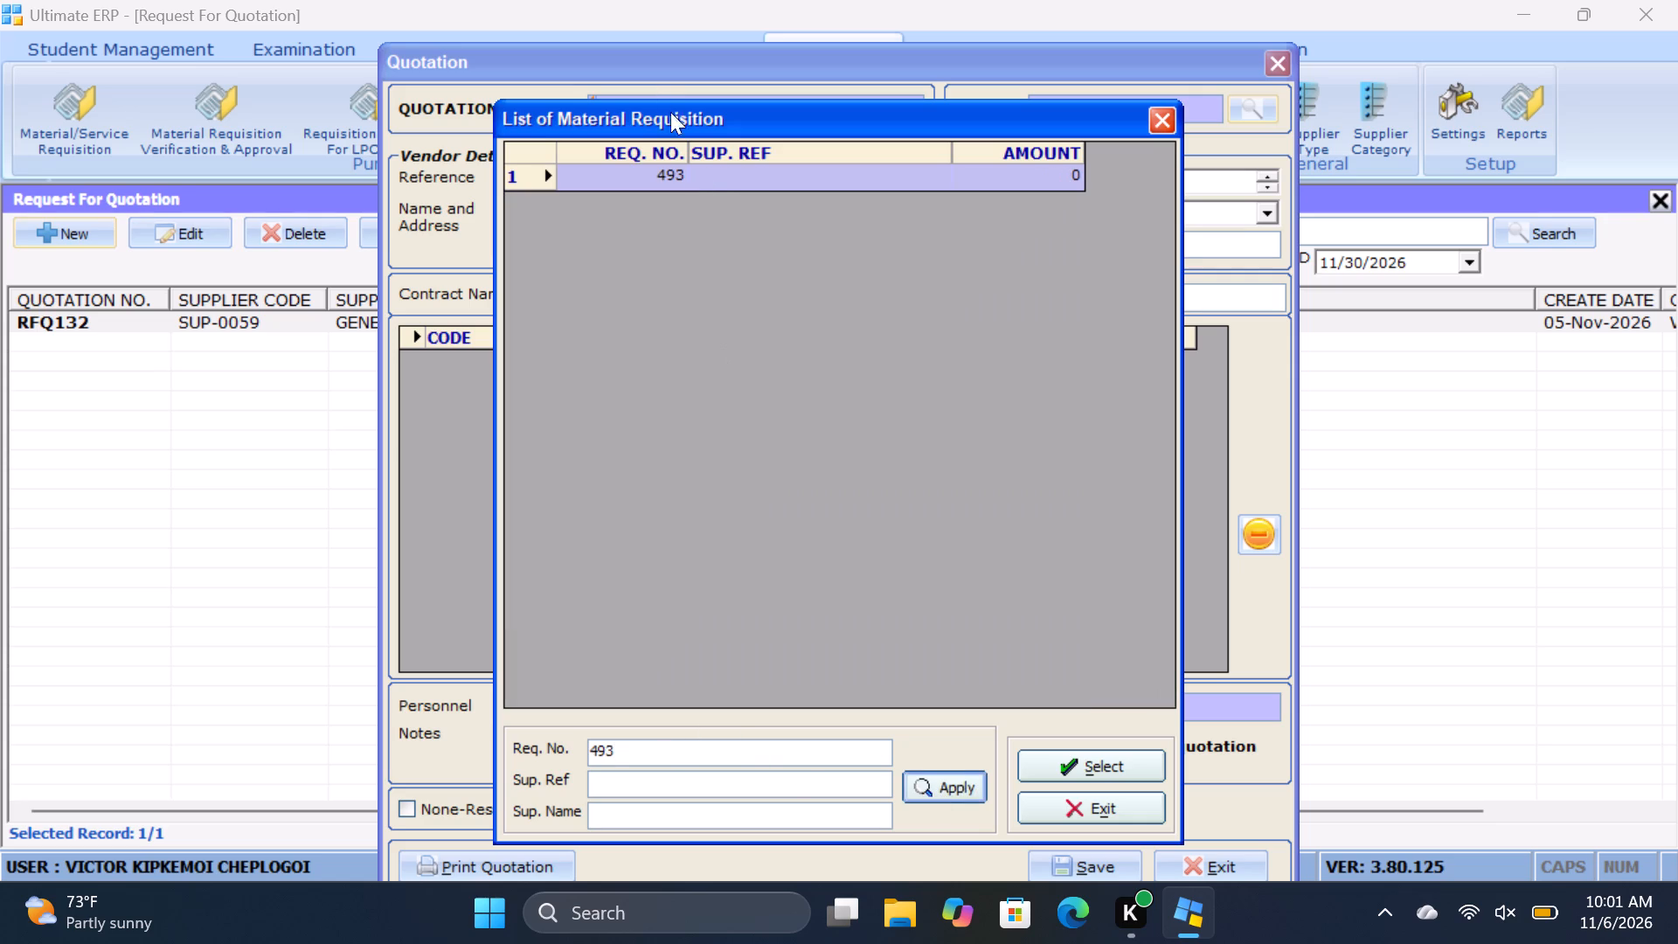
left_click(719, 180)
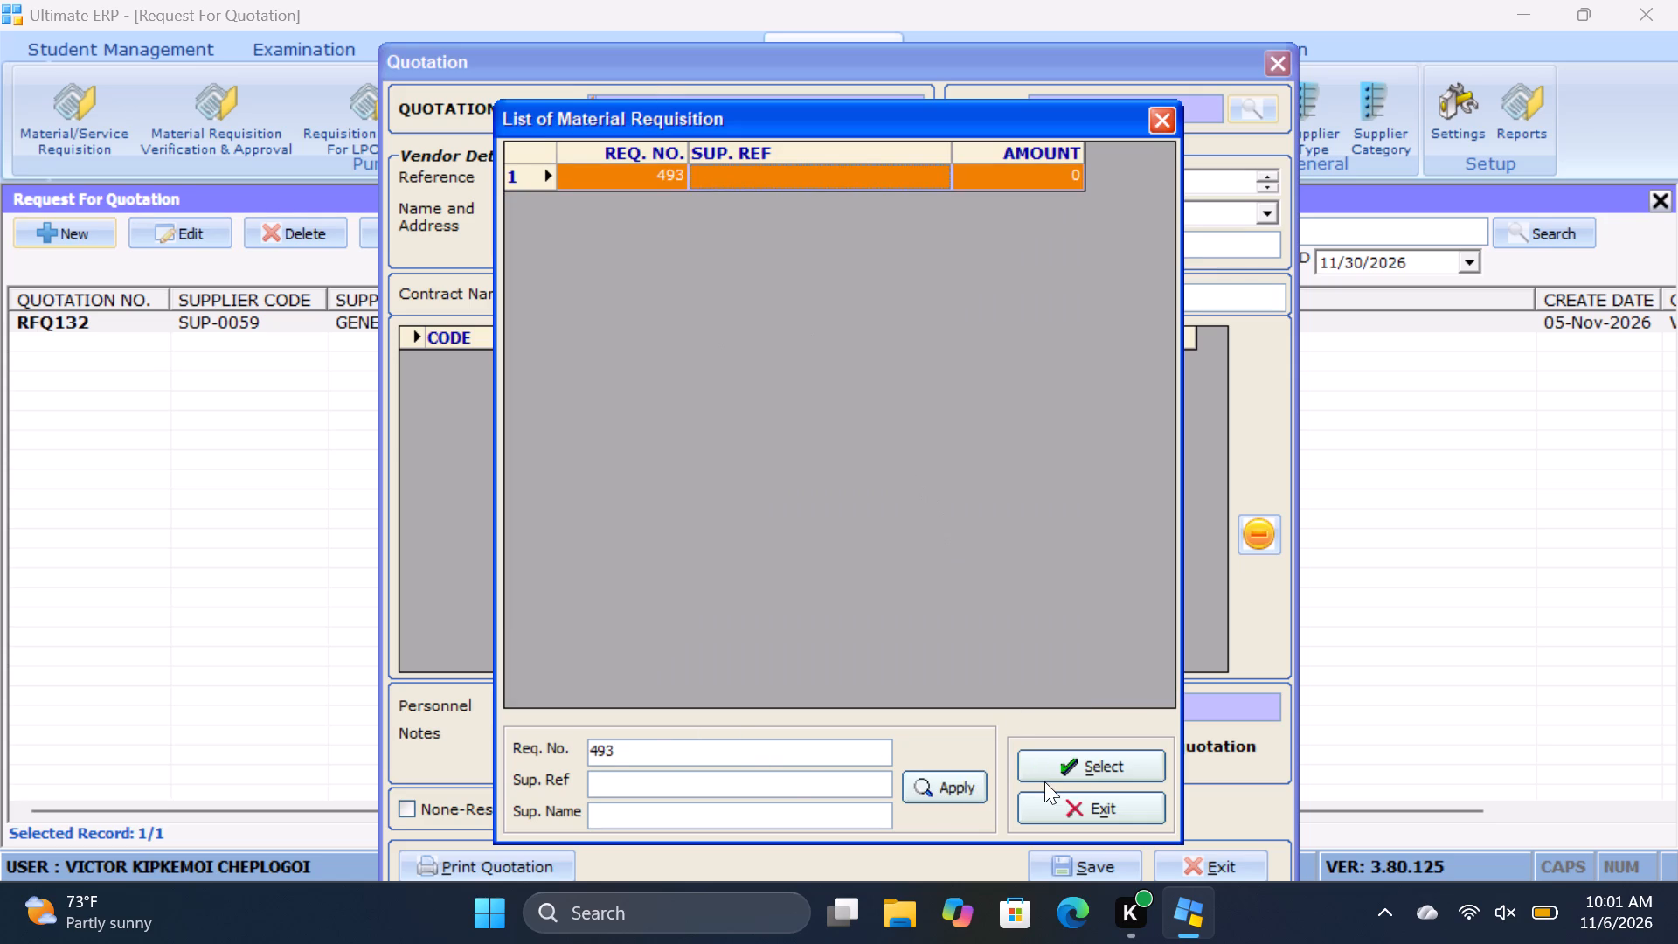
left_click(1050, 774)
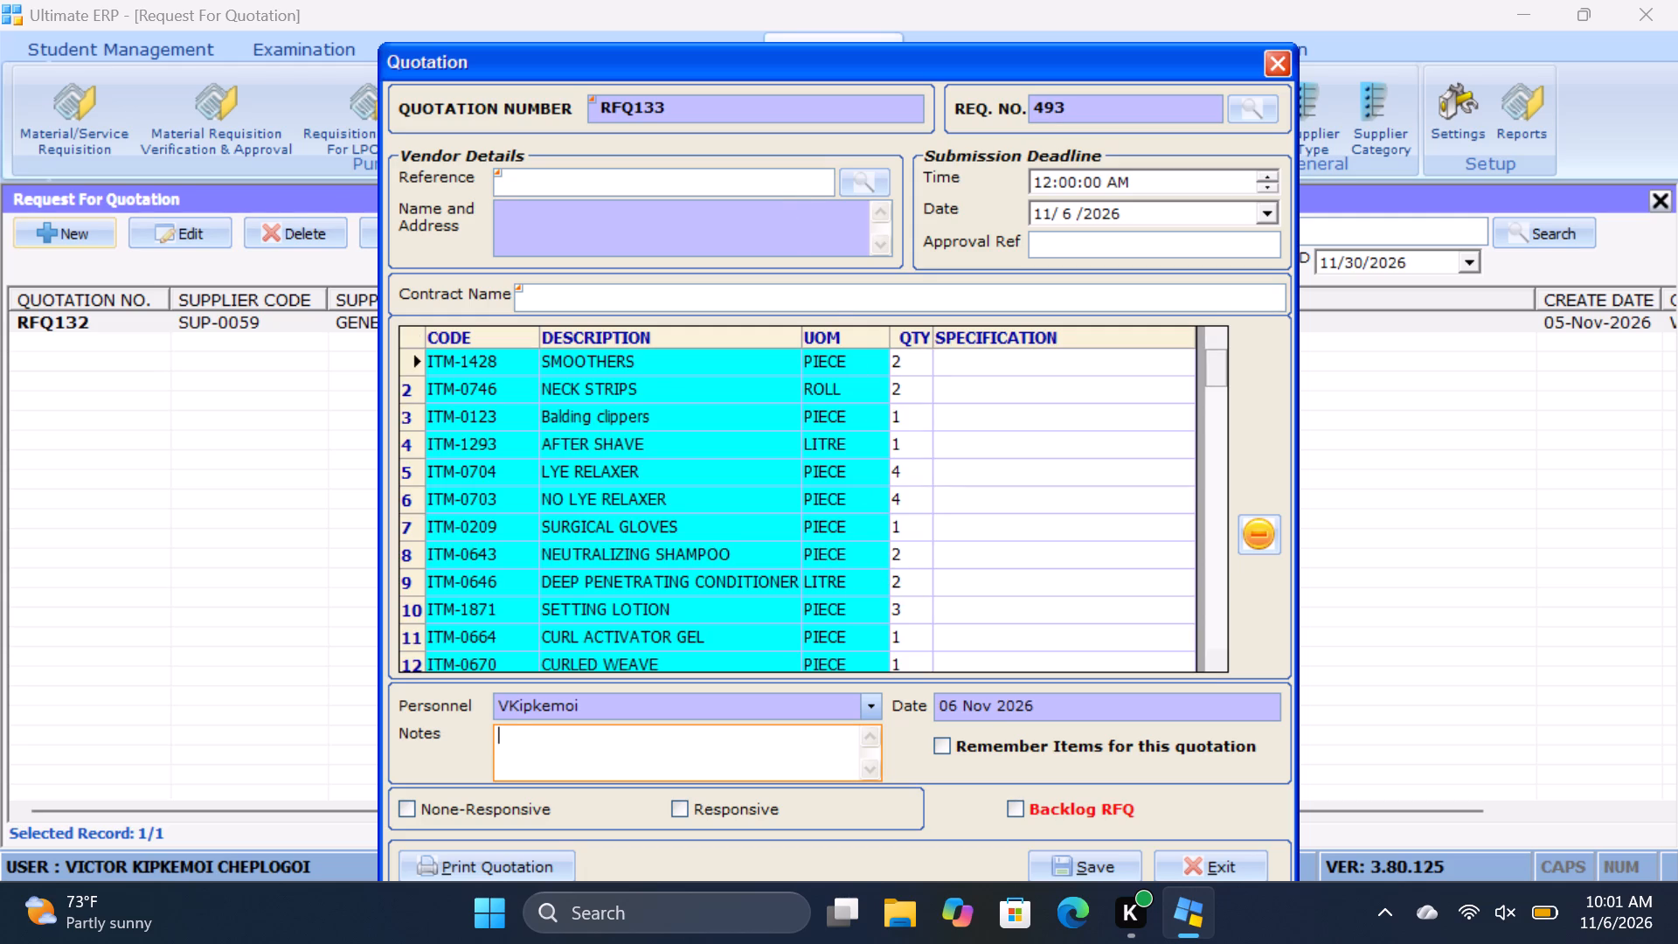
Enter 493 as the approval reference of the new quotation.
left_click(1061, 247)
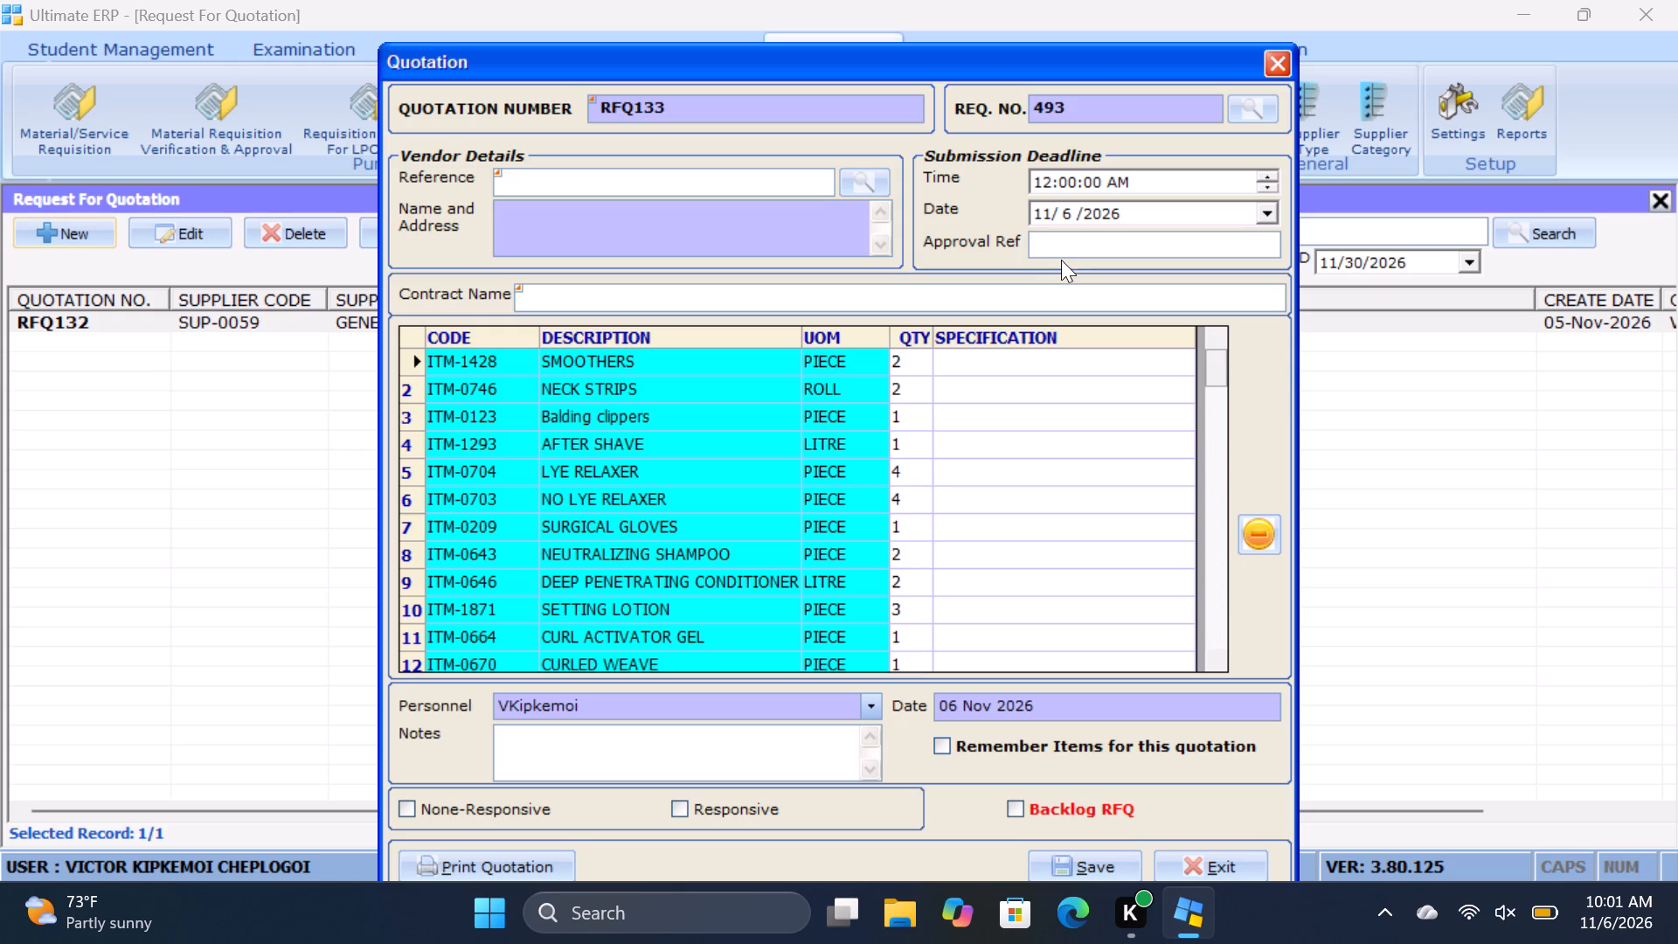
key("4")
key("9")
key("3")
Search the suppliers for "general" and set GENERAL (SUP-0059) as the quotation's vendor.
left_click(877, 242)
left_click(783, 182)
left_click(870, 189)
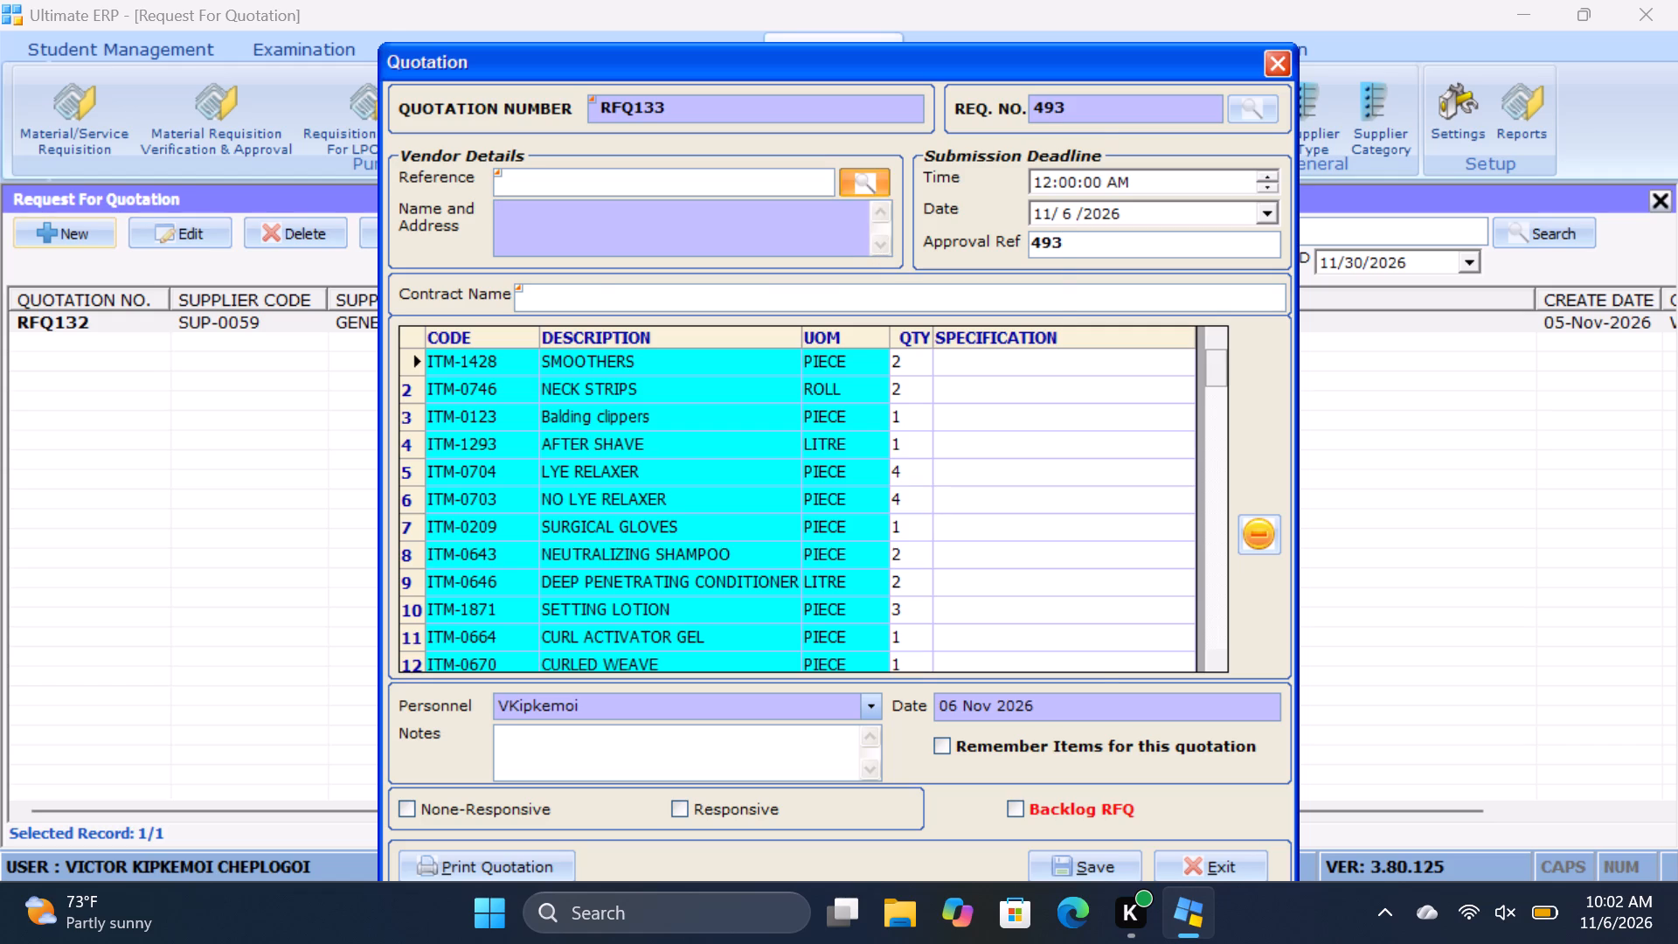
left_click(765, 764)
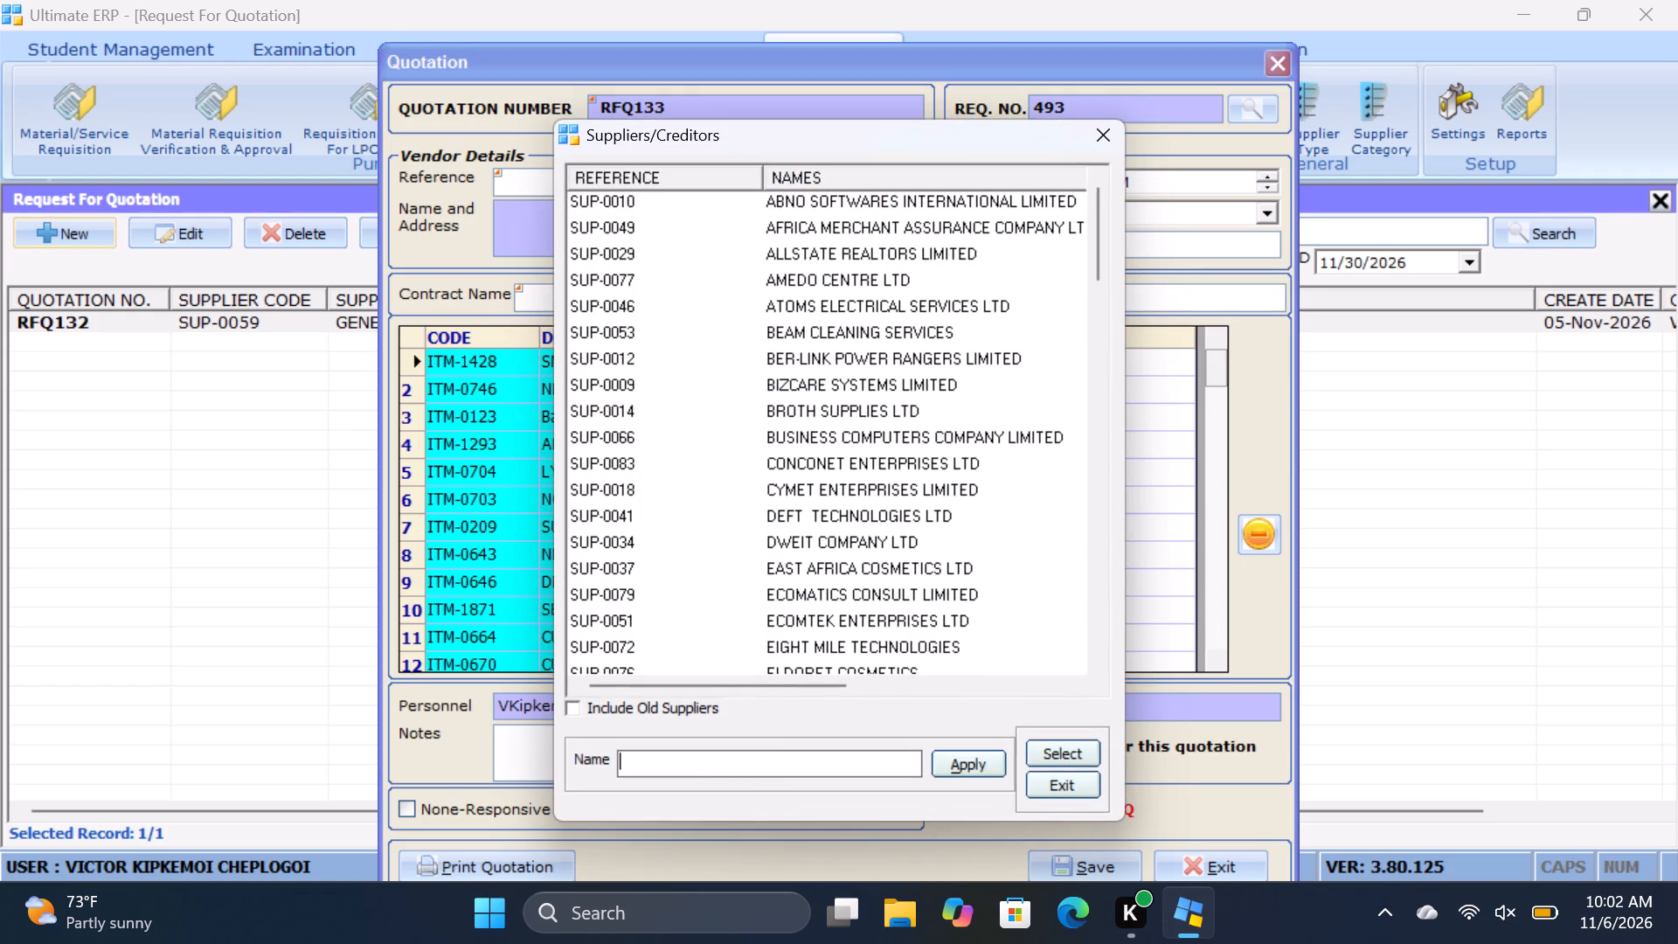
key("g")
key("e")
key("n")
key("e")
key("r")
key("a")
key("l")
left_click(974, 760)
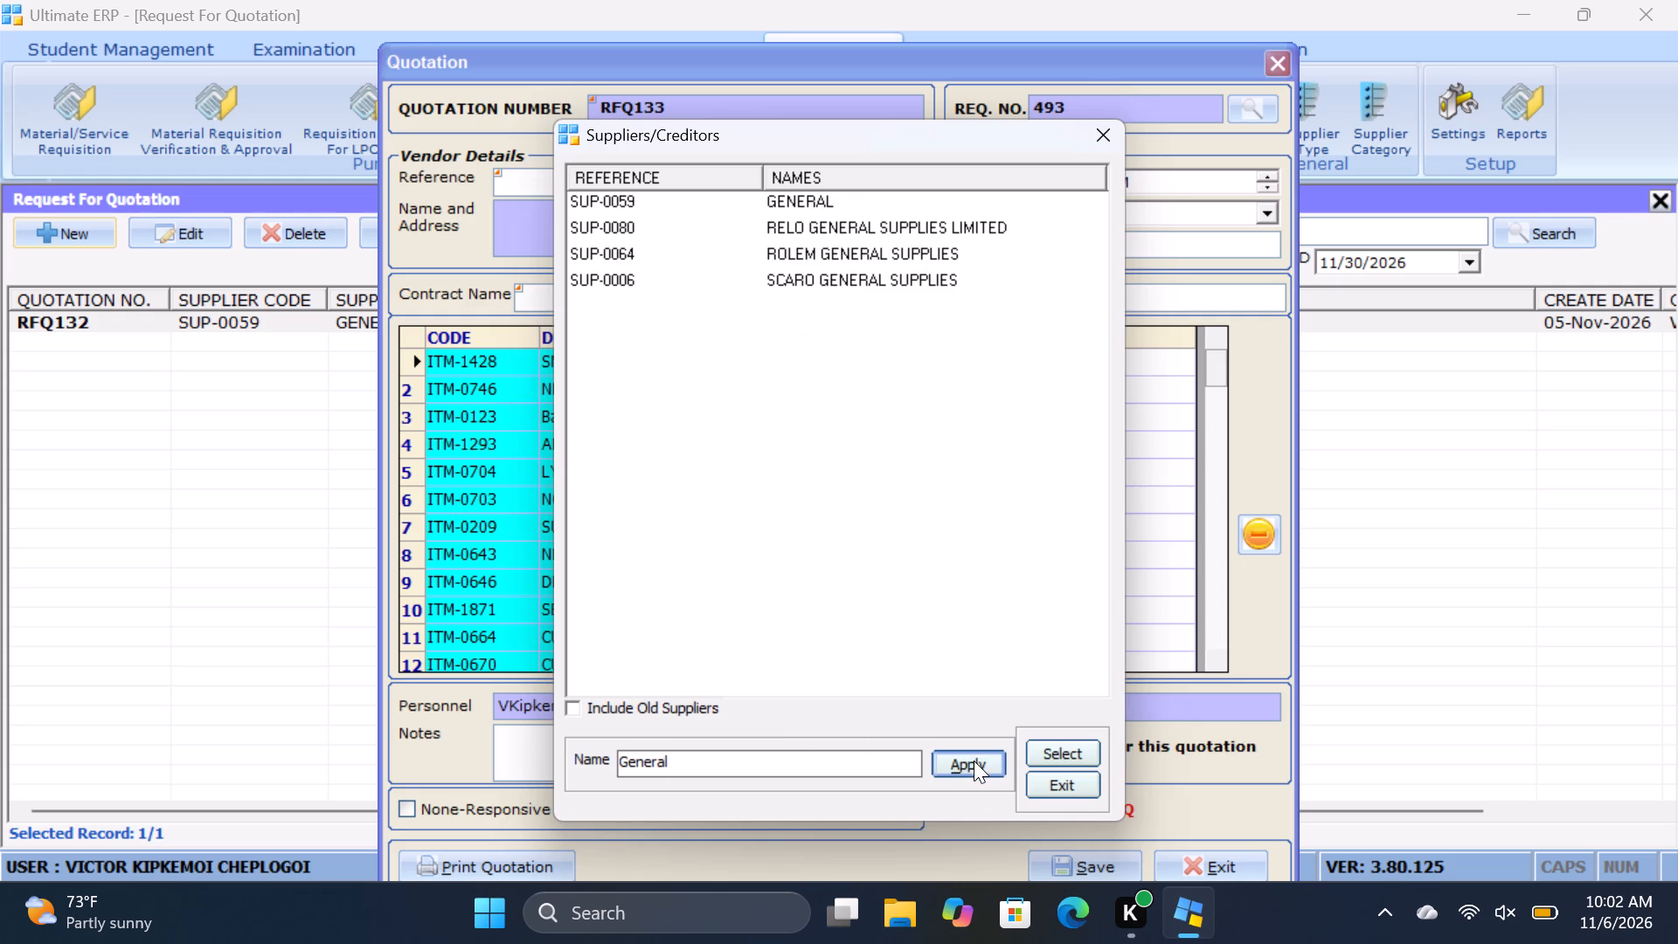
left_click(713, 194)
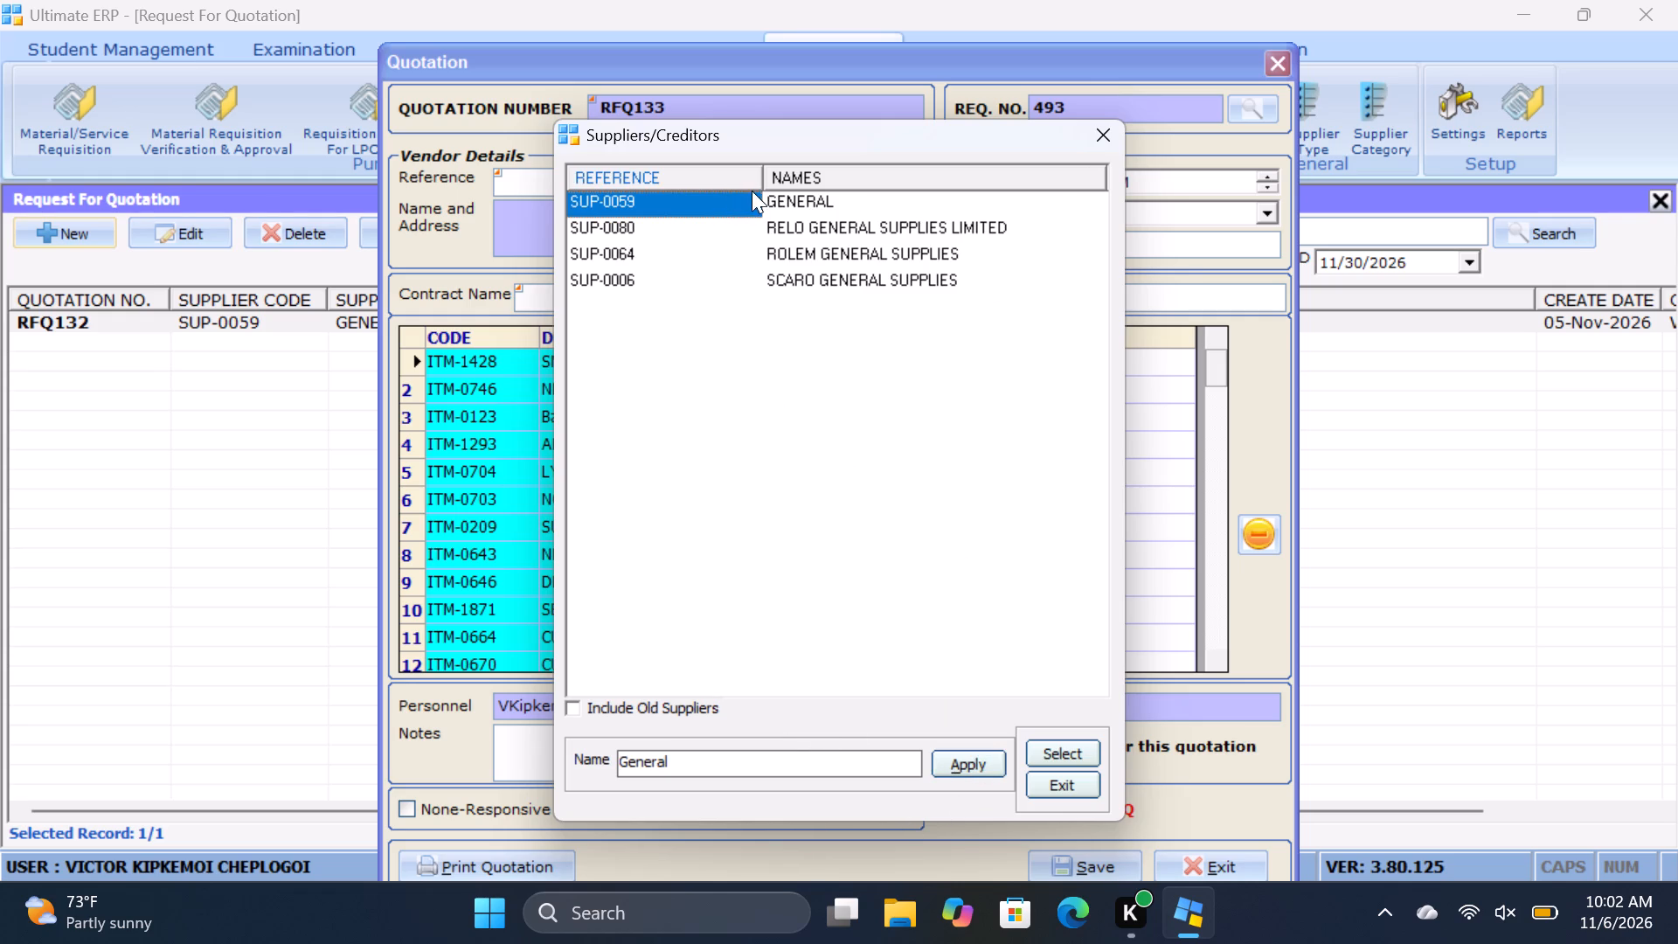
left_click(781, 195)
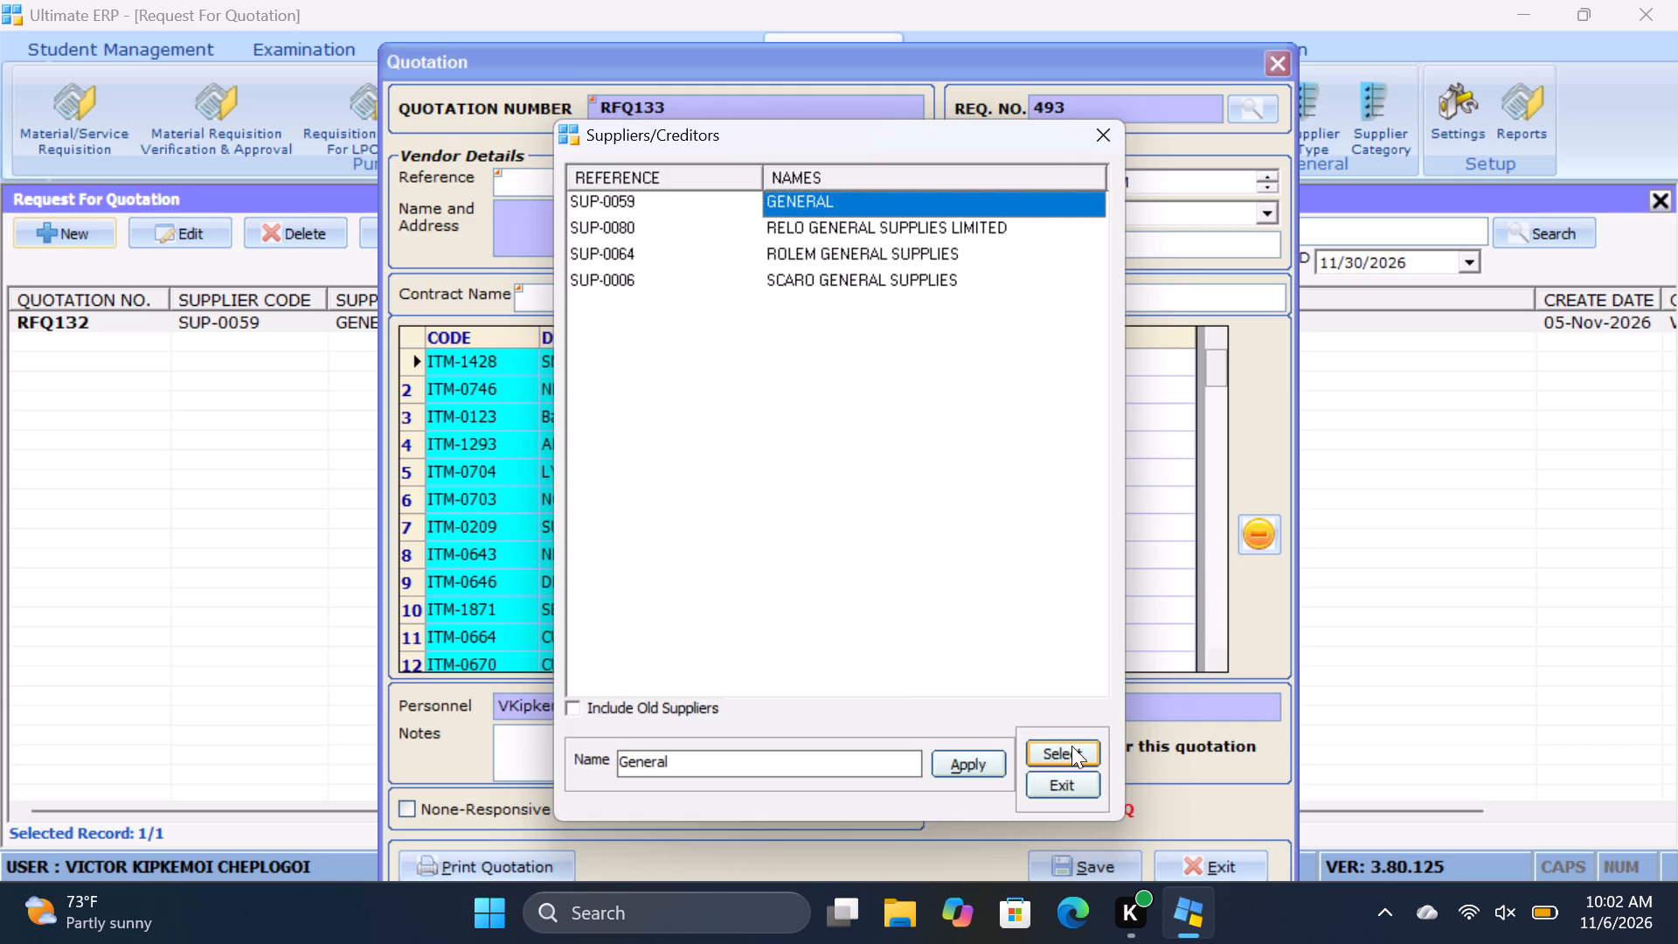
left_click(1072, 746)
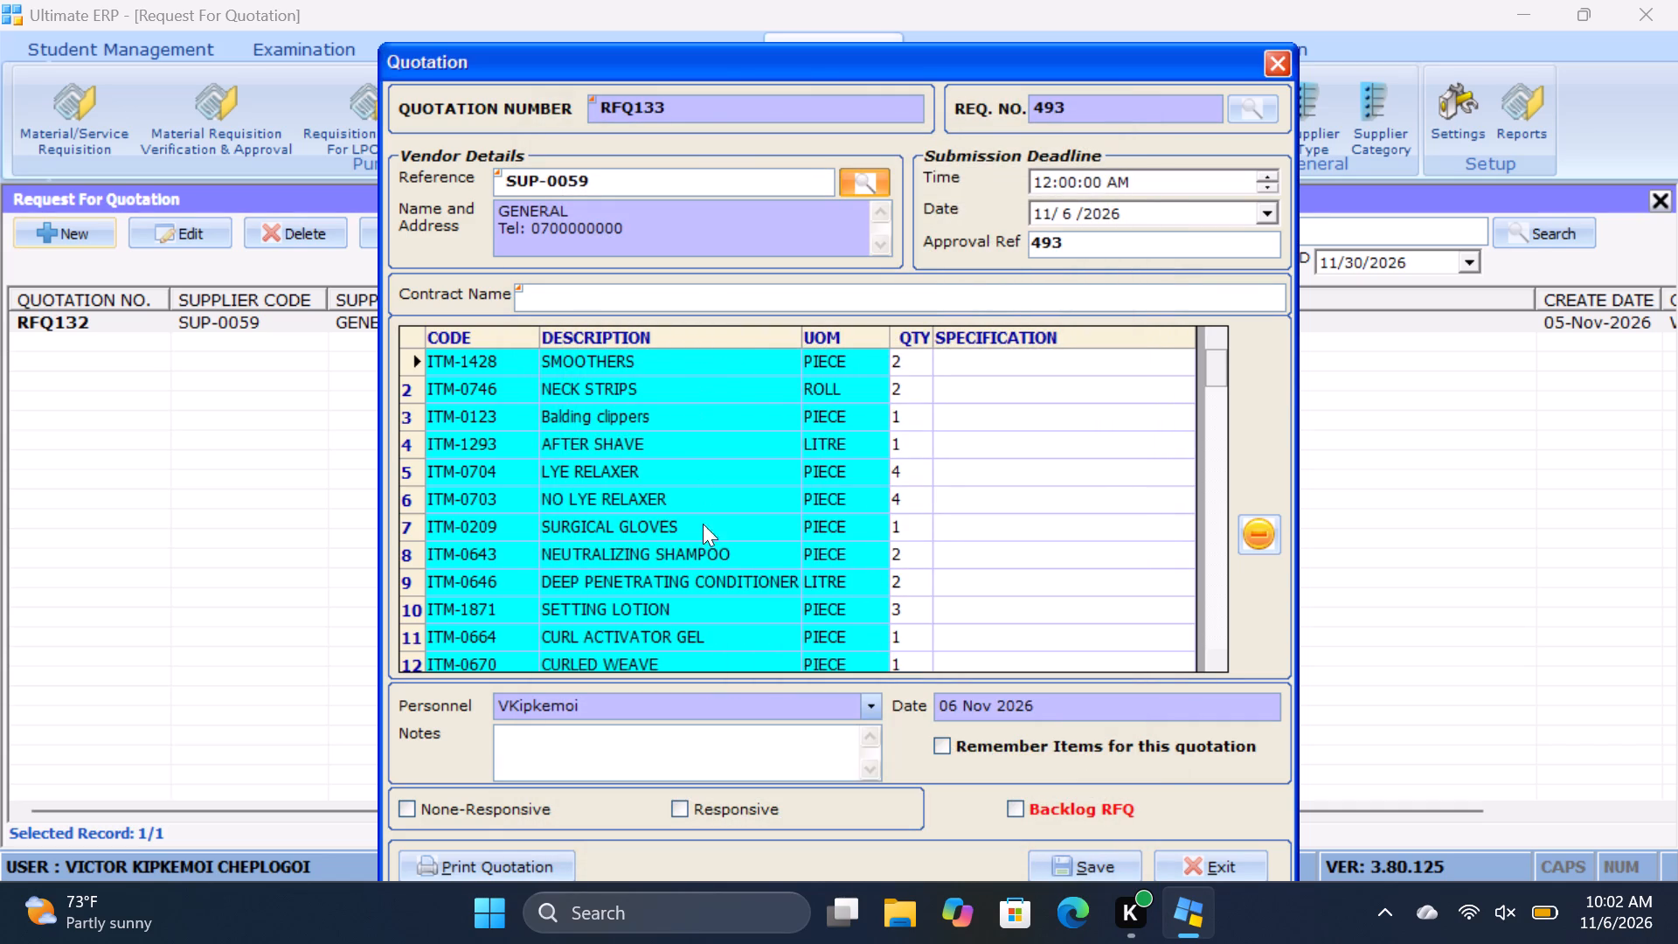
Examine the items and quantities loaded from requisition 493 in the new quotation.
scroll(711, 575, "down", 19)
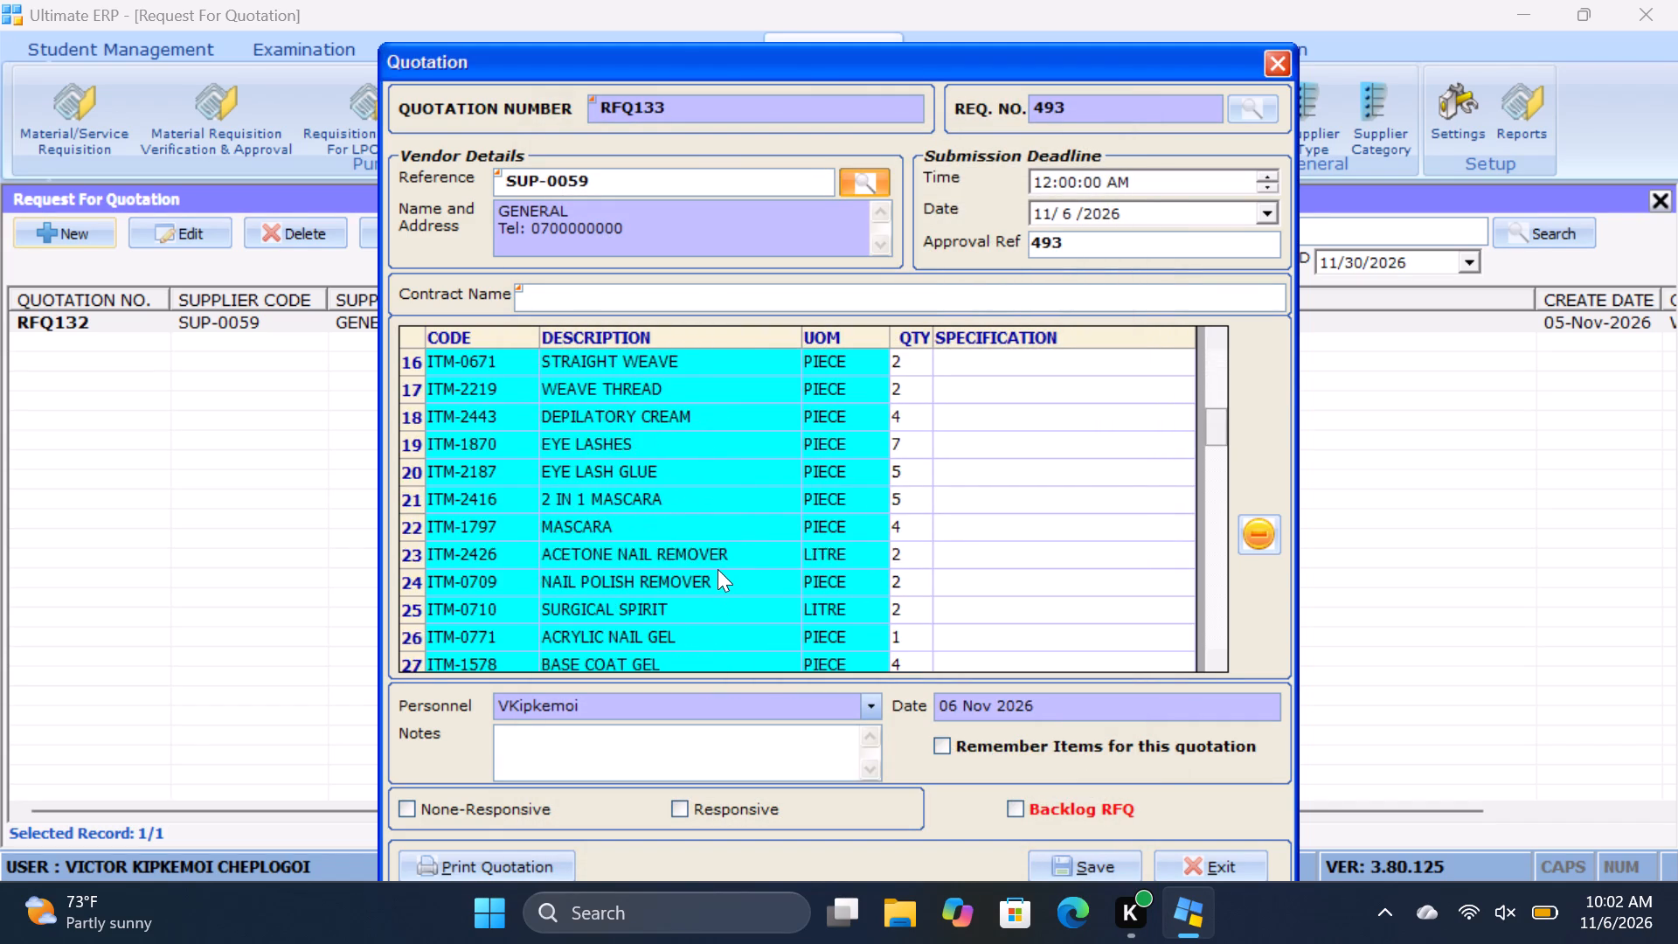
scroll(718, 569, "down", 8)
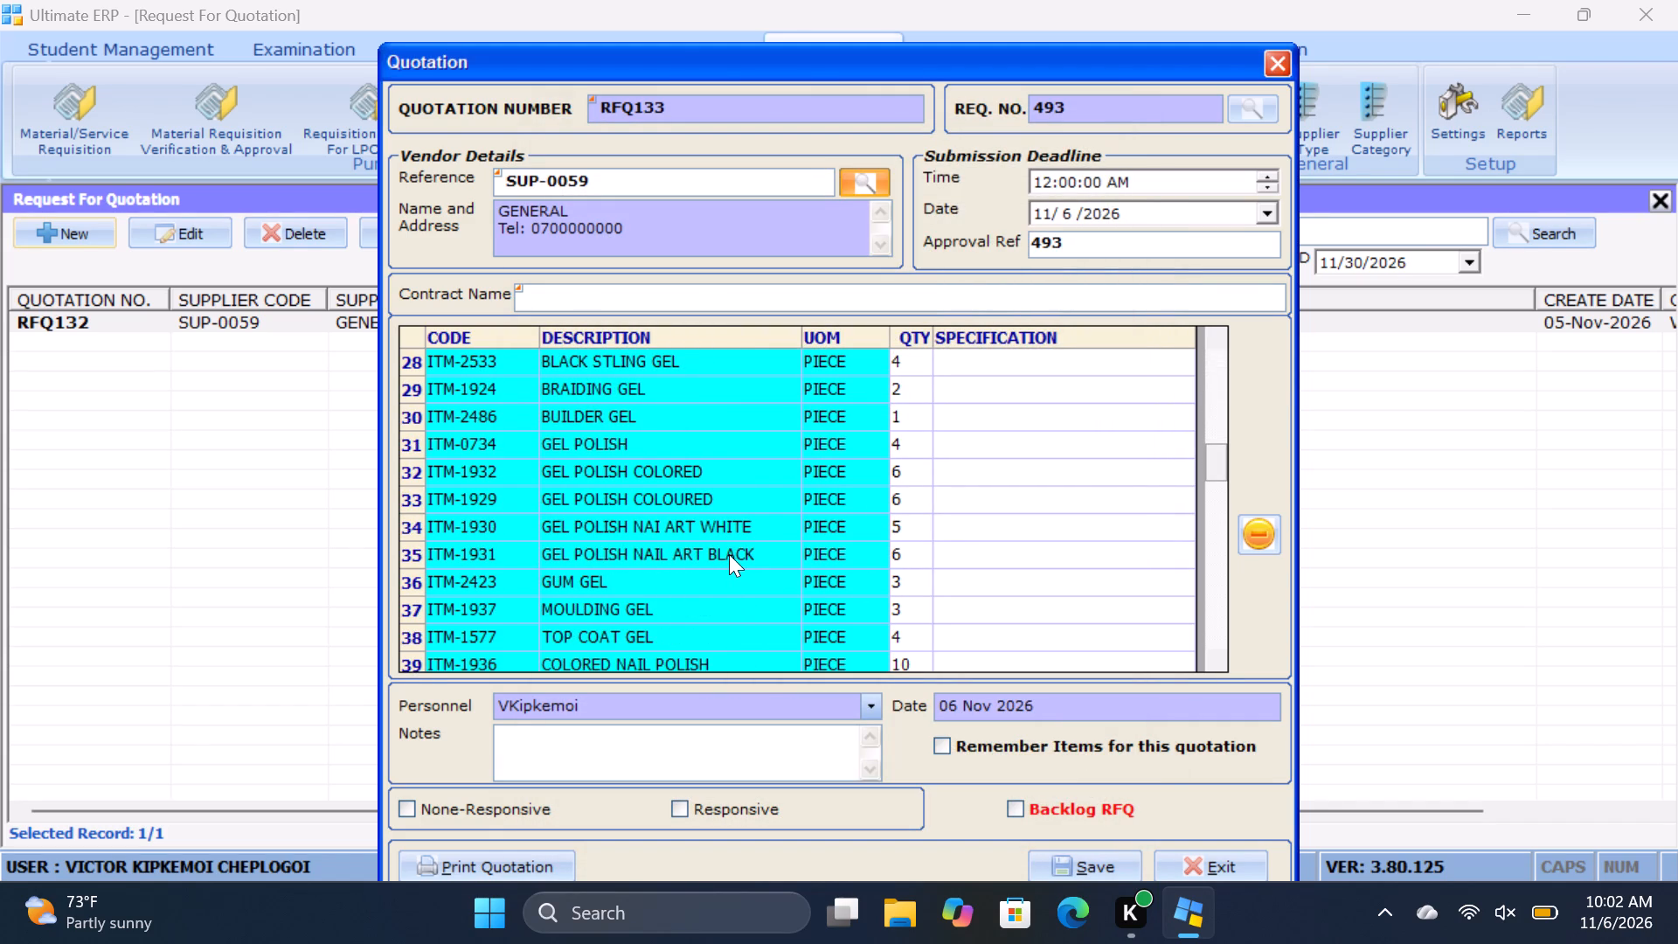
scroll(737, 549, "down", 6)
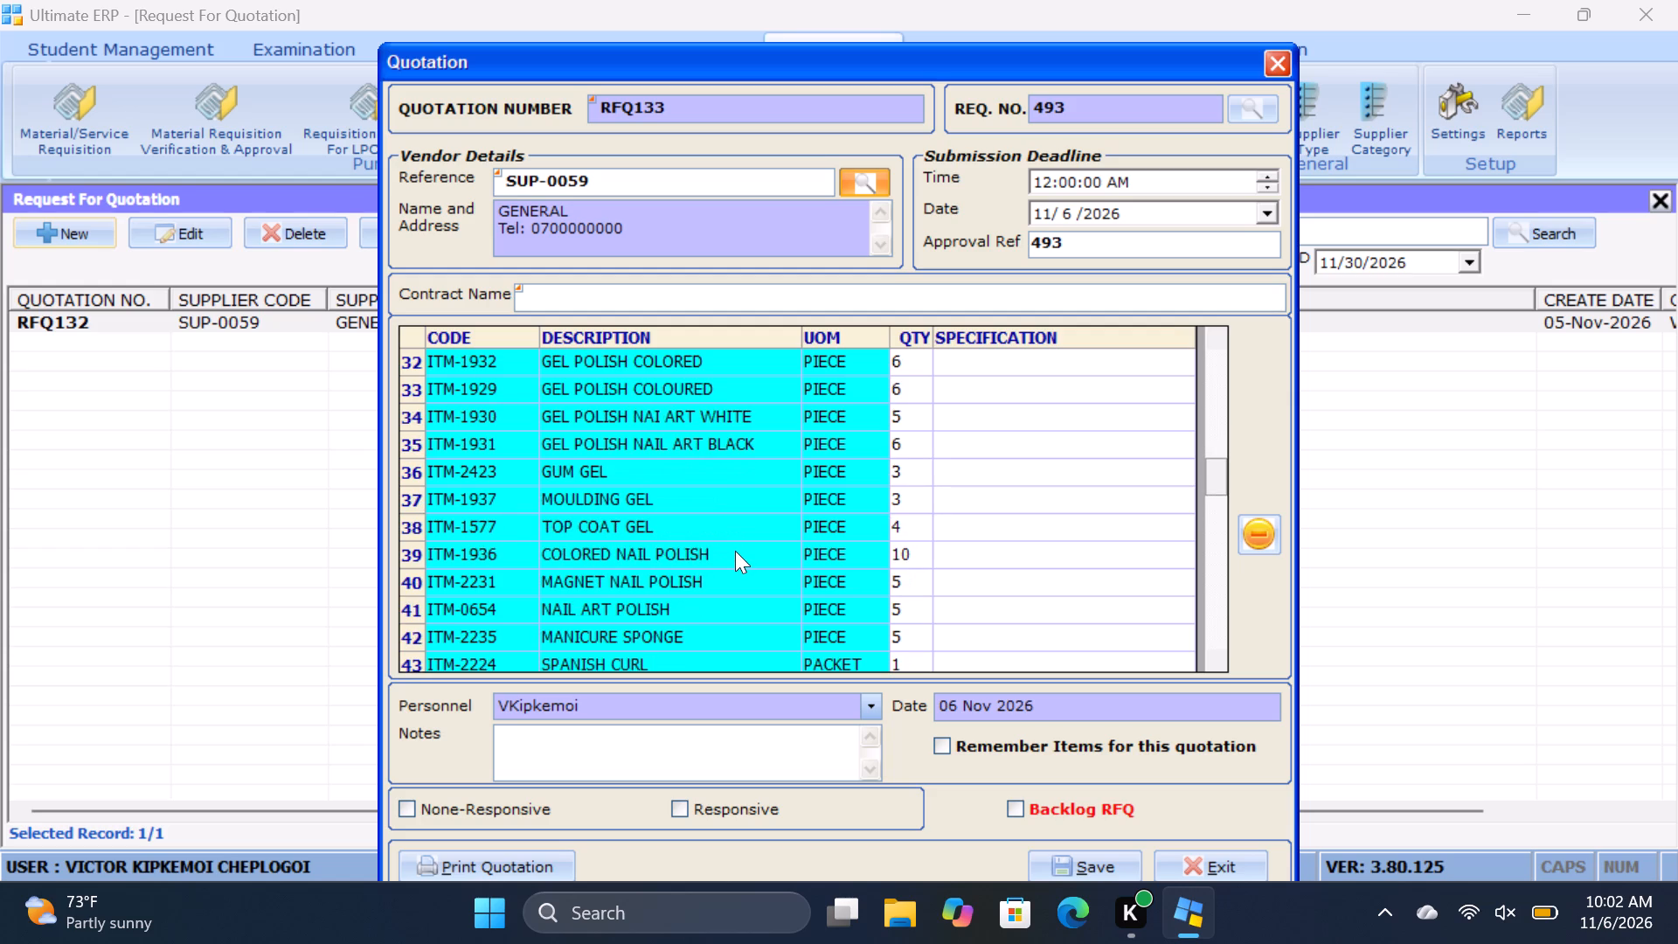
scroll(735, 551, "down", 3)
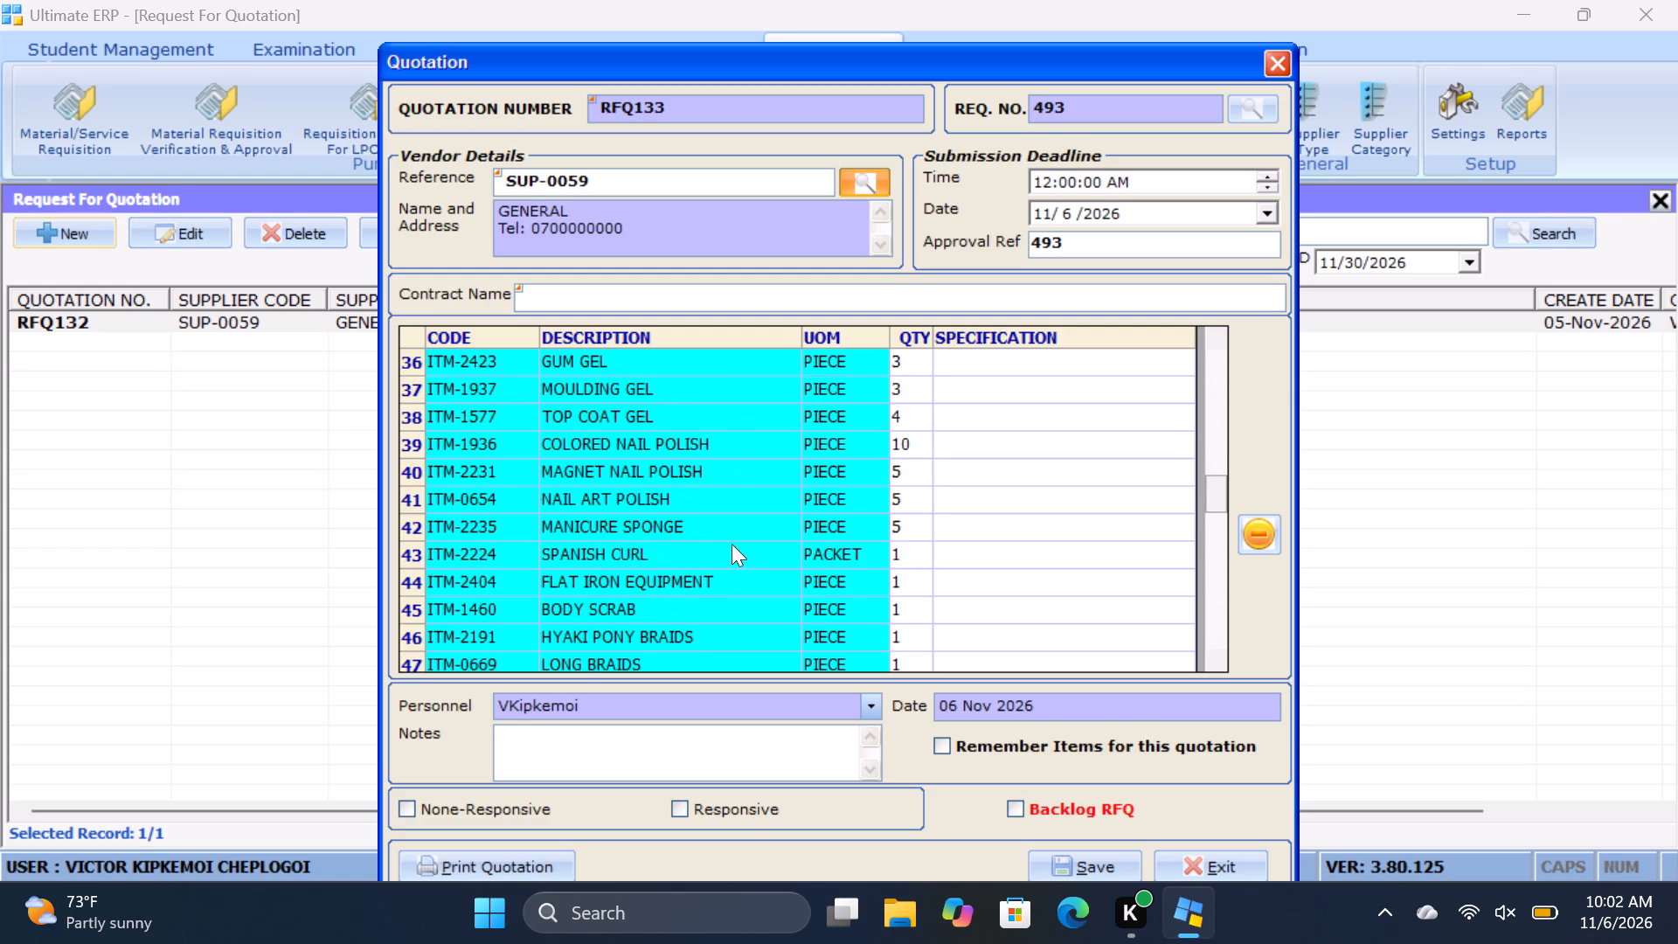
scroll(734, 540, "down", 6)
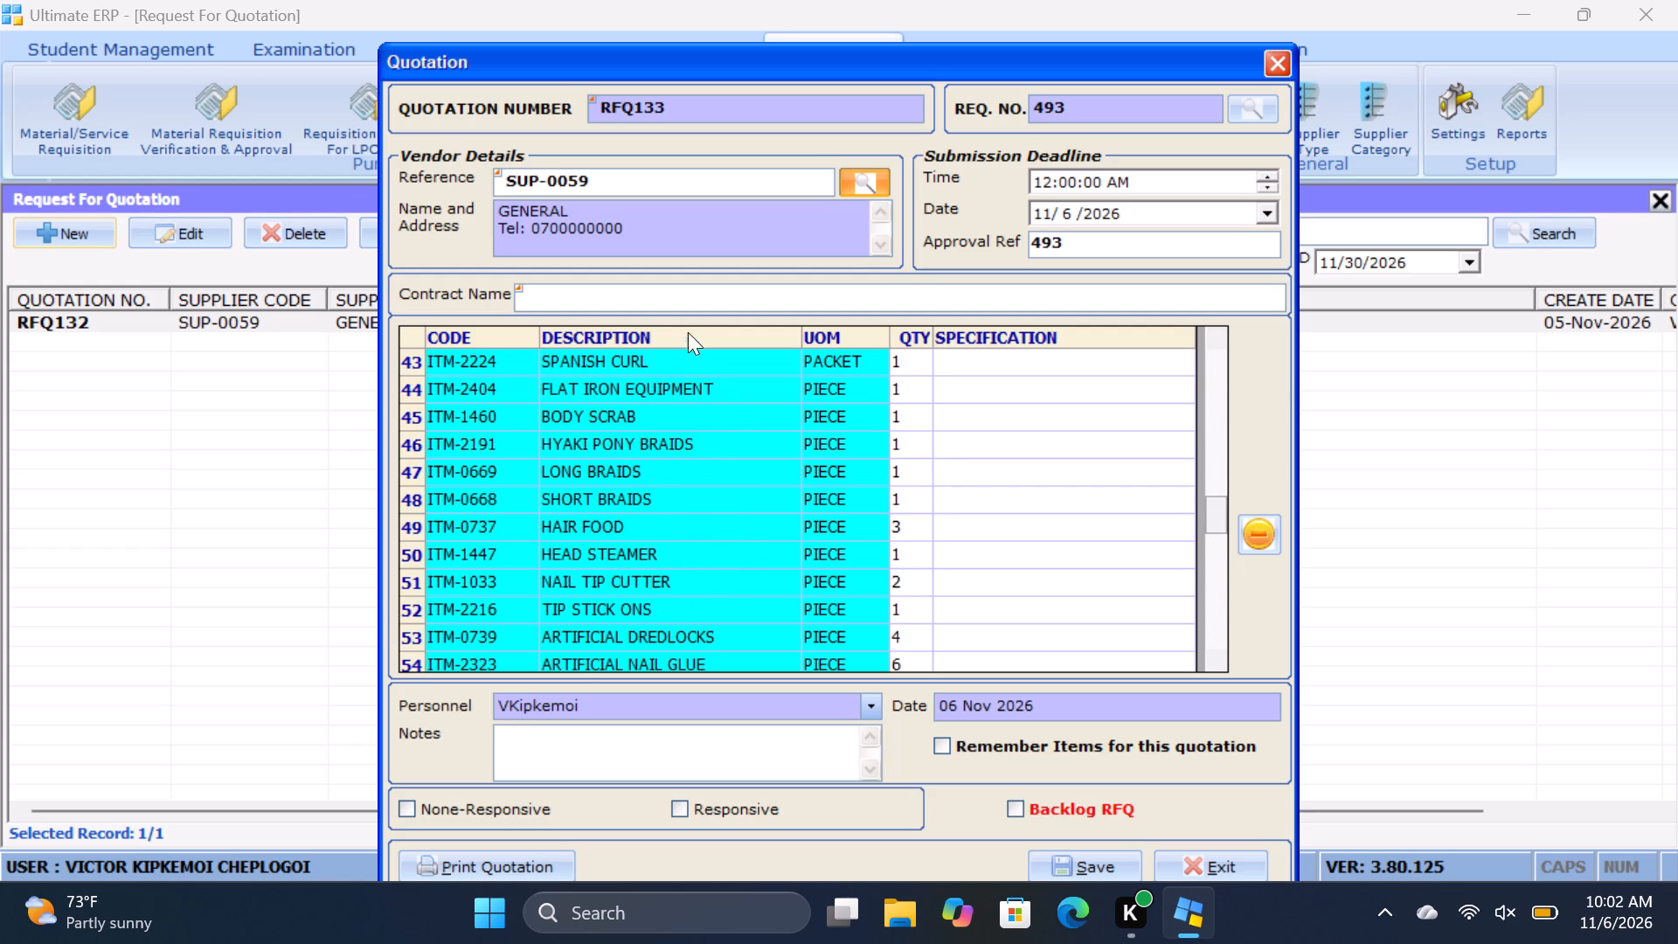
Search the suppliers for "east africa" and set EAST AFRICA COSMETICS LTD (SUP-0037) as the vendor of quotation RFQ133.
left_click(861, 177)
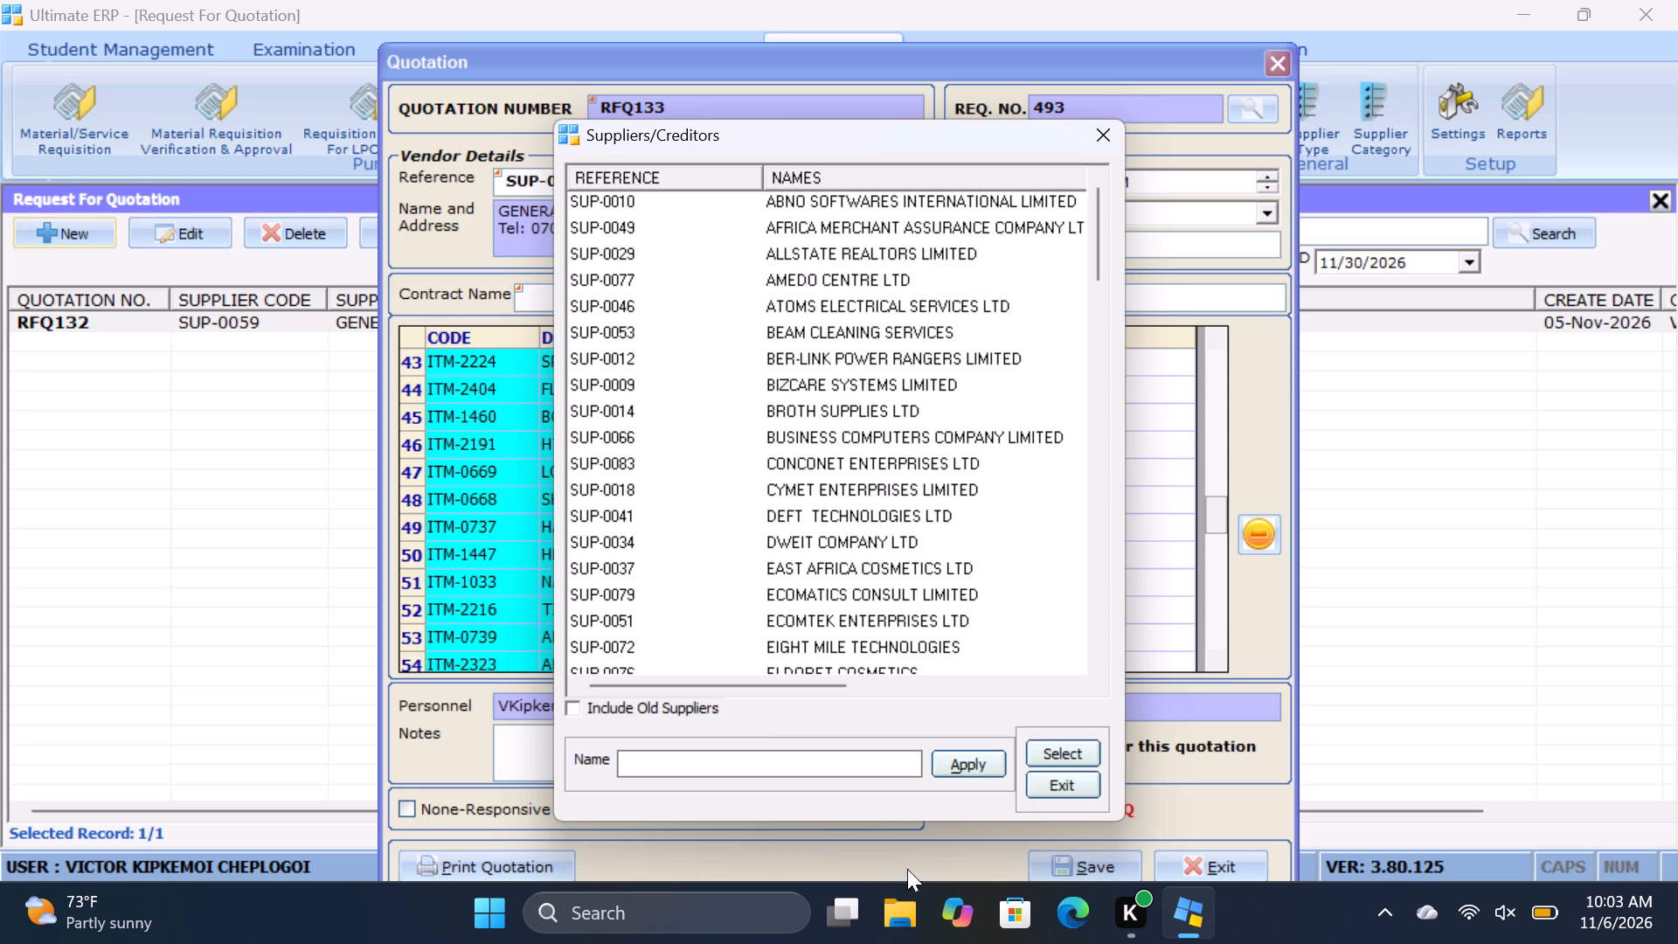
left_click(759, 762)
key("e")
key("a")
type("st")
key("space")
type("af")
key("r")
key("i")
type("ca")
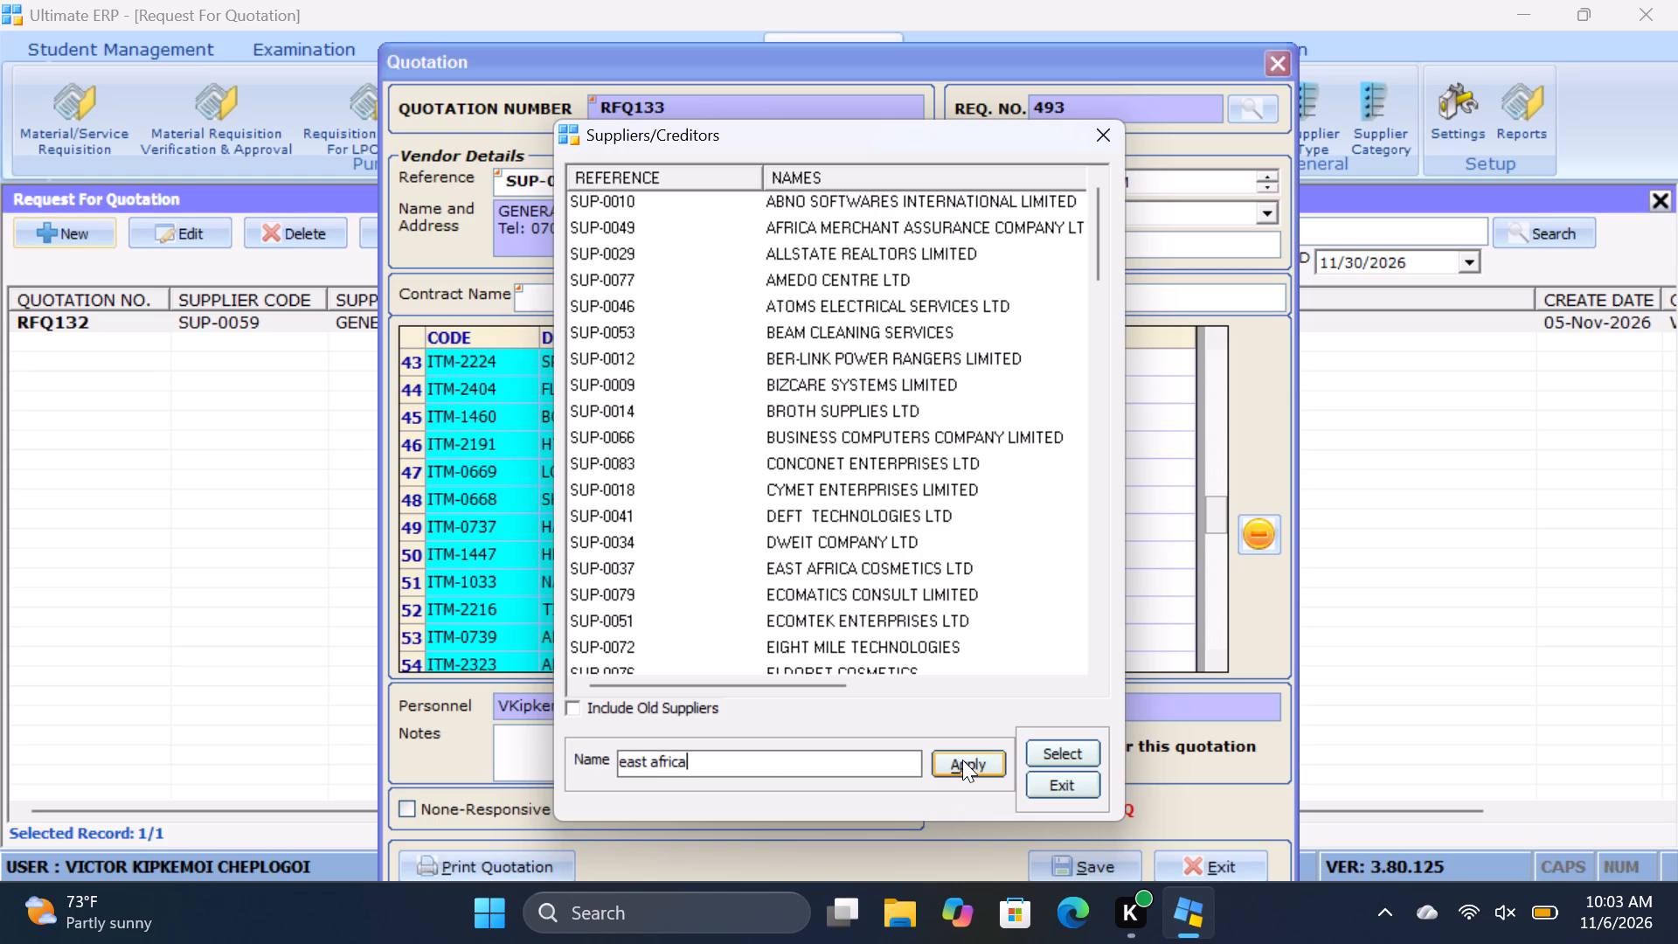
left_click(962, 760)
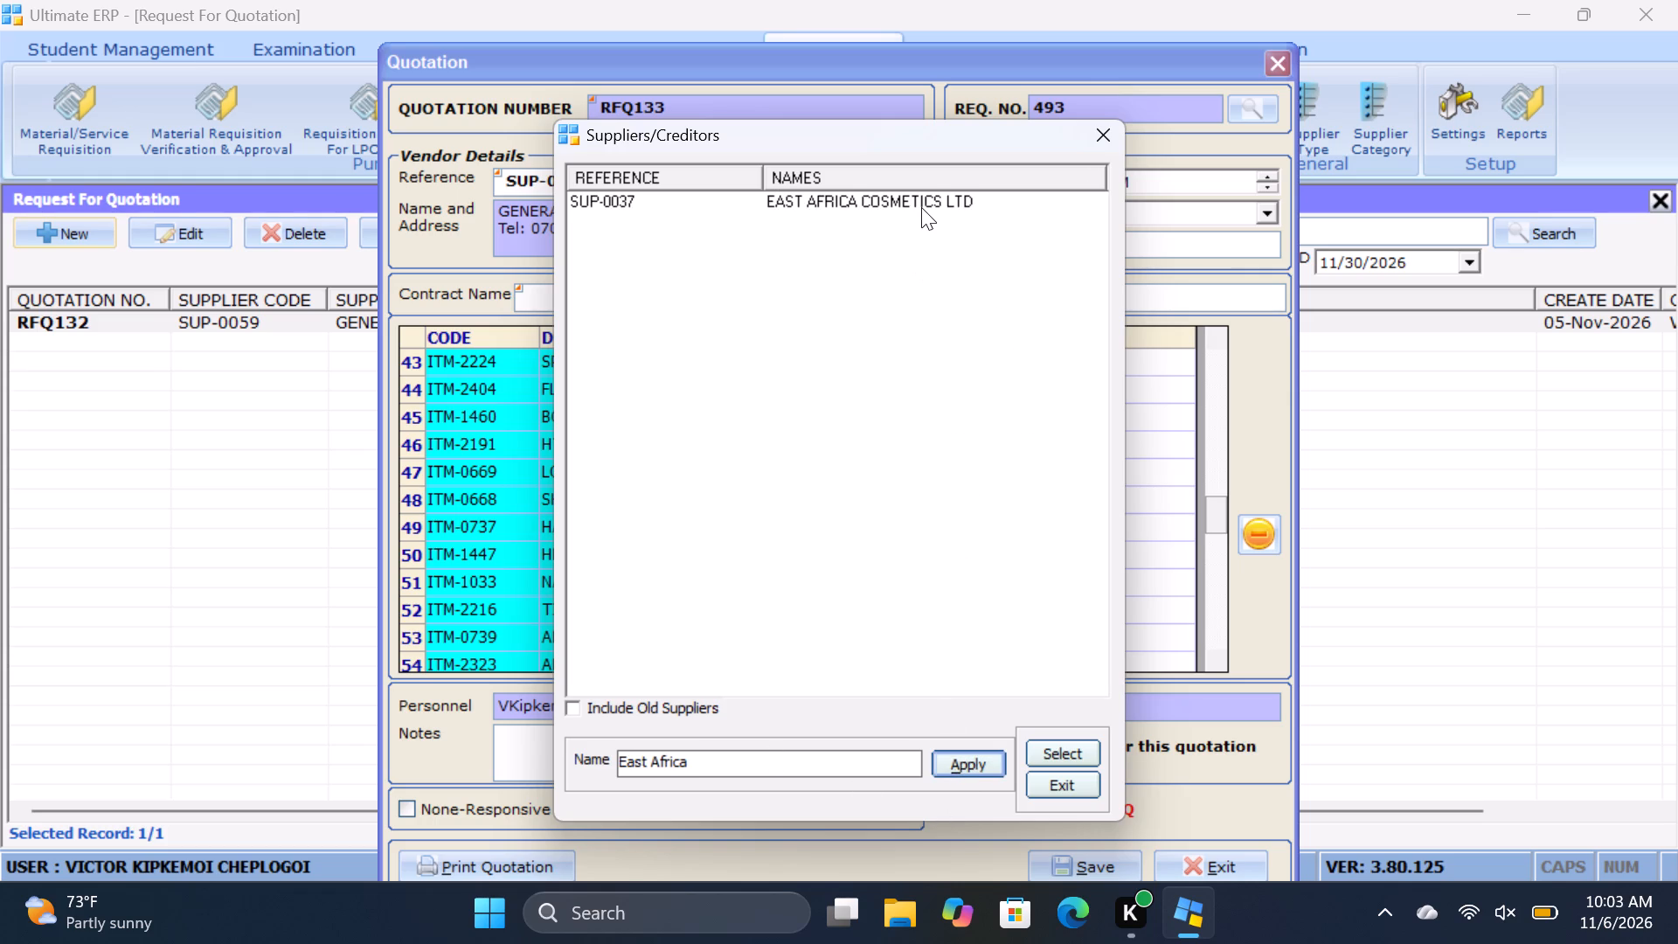
left_click(921, 204)
left_click(1064, 752)
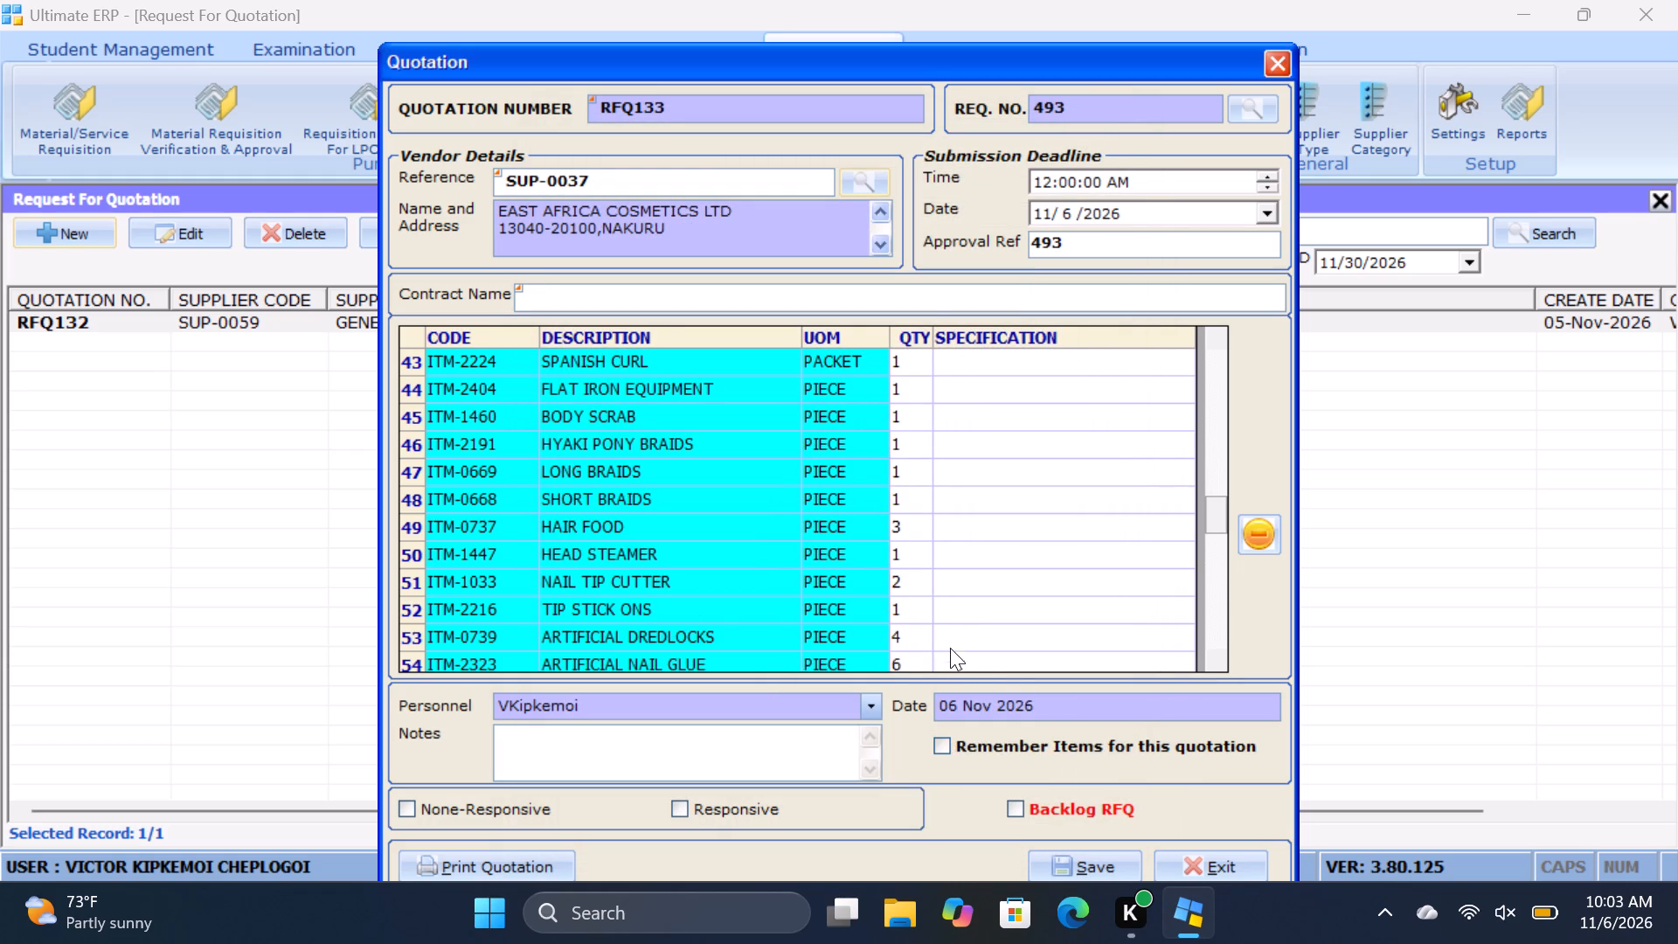
Mark quotation RFQ133 as None-Responsive and save it.
scroll(706, 740, "down", 1)
left_click(410, 811)
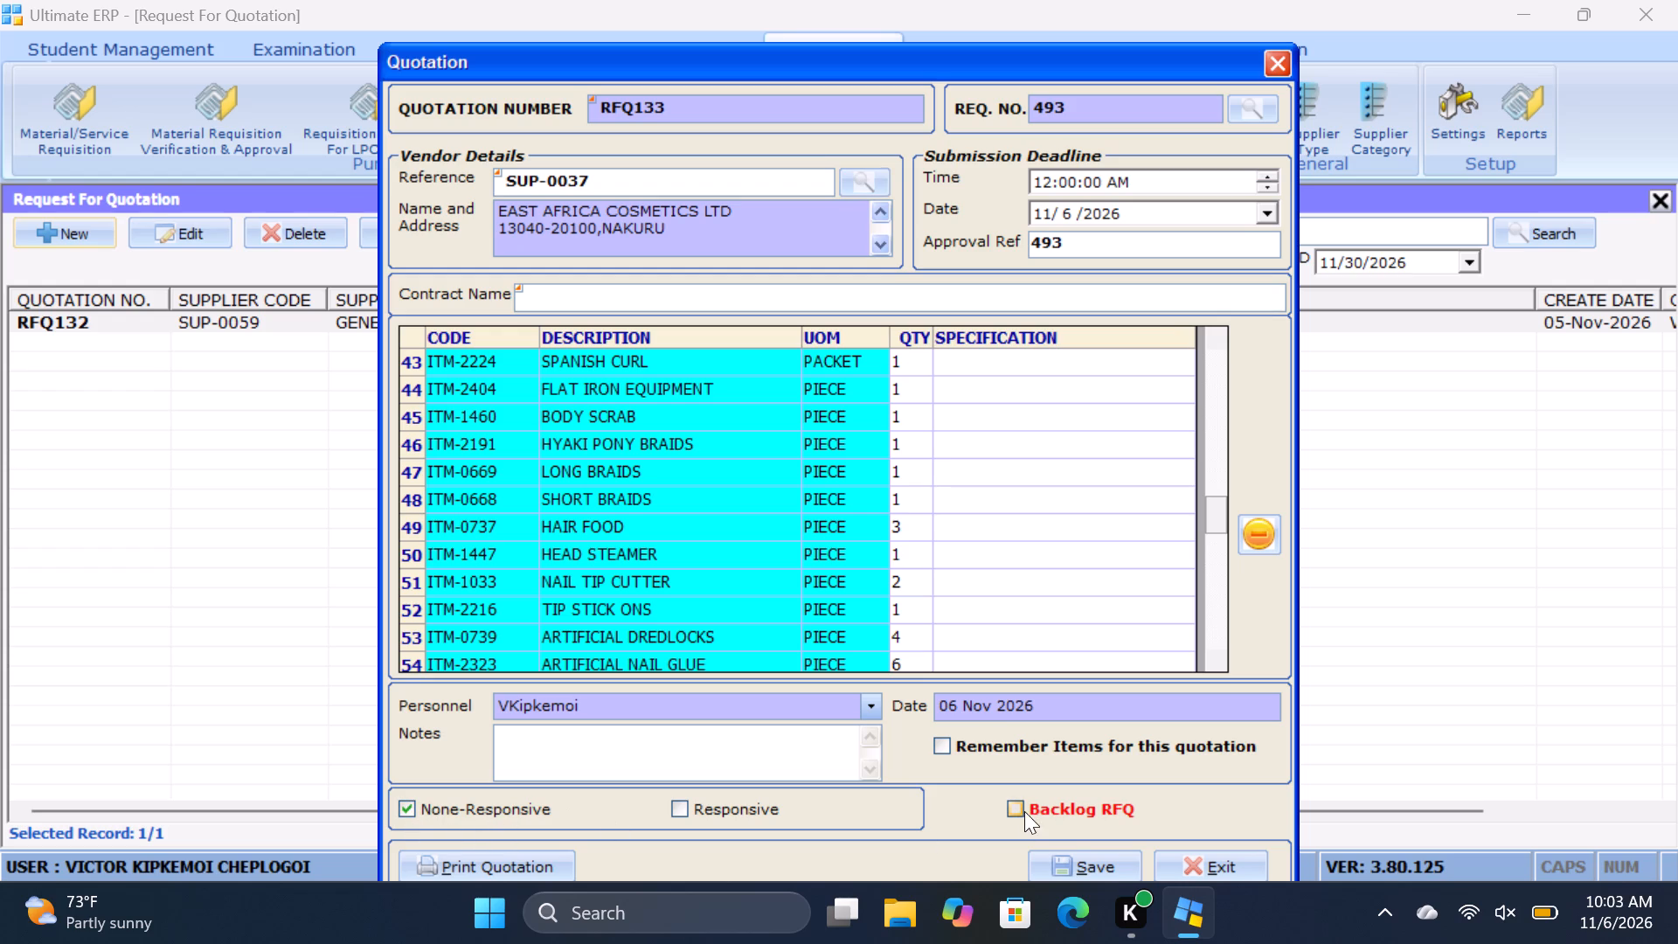
left_click(1089, 859)
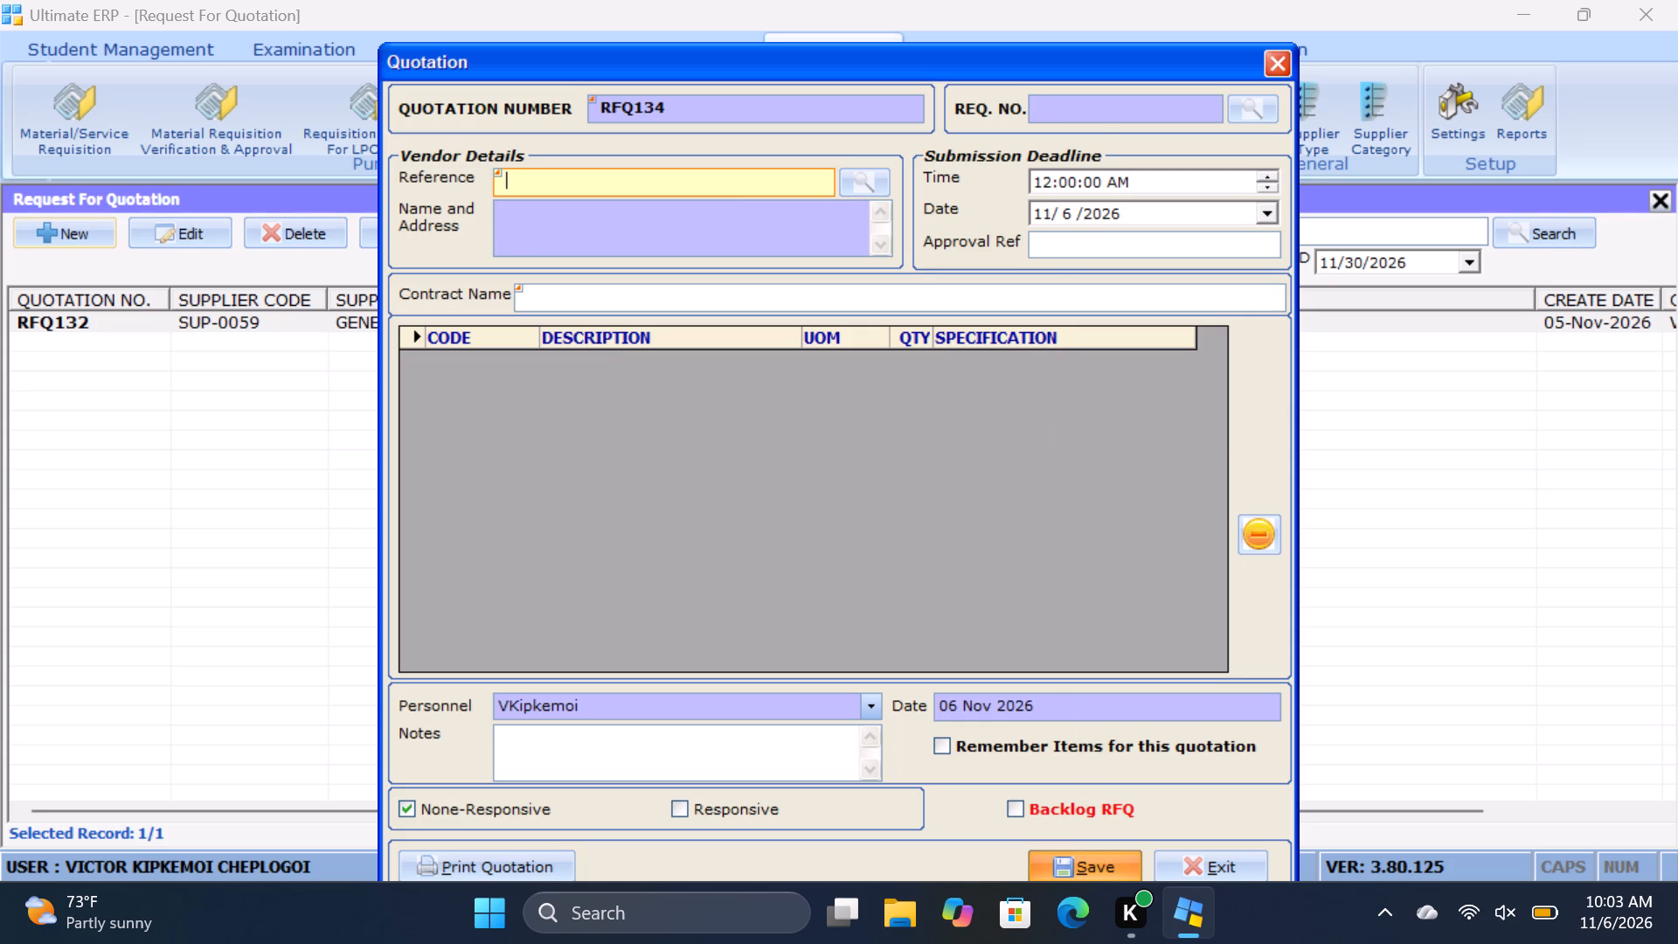
Find material requisition 493 and load its items into the new blank quotation RFQ134.
left_click(1238, 106)
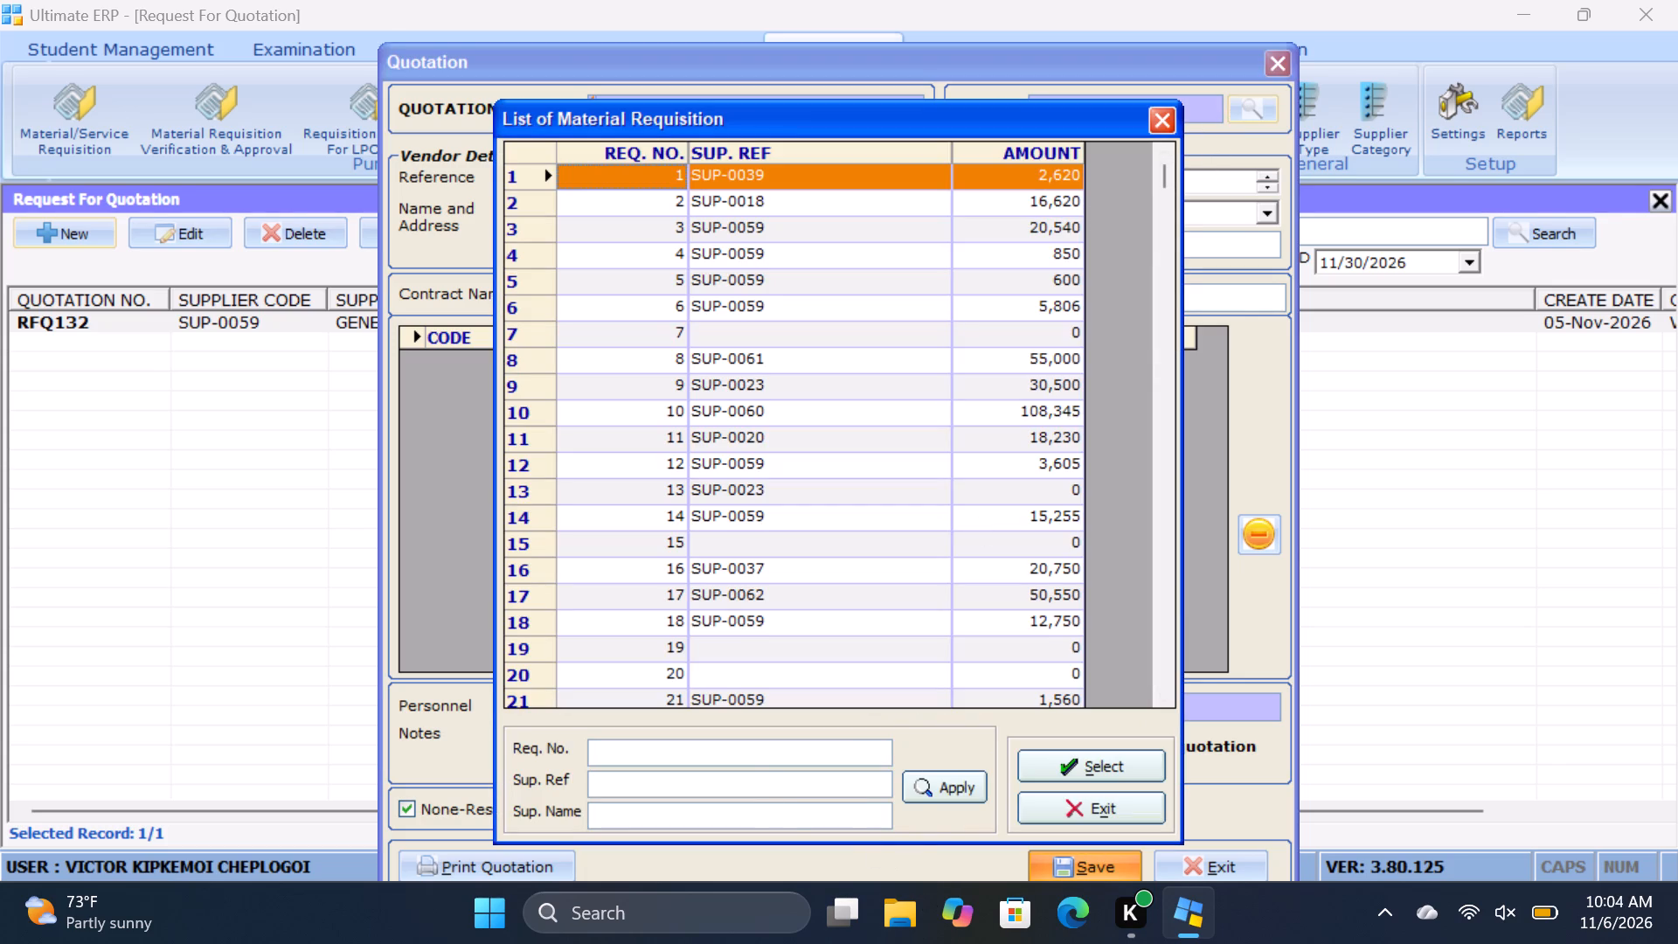
left_click(747, 752)
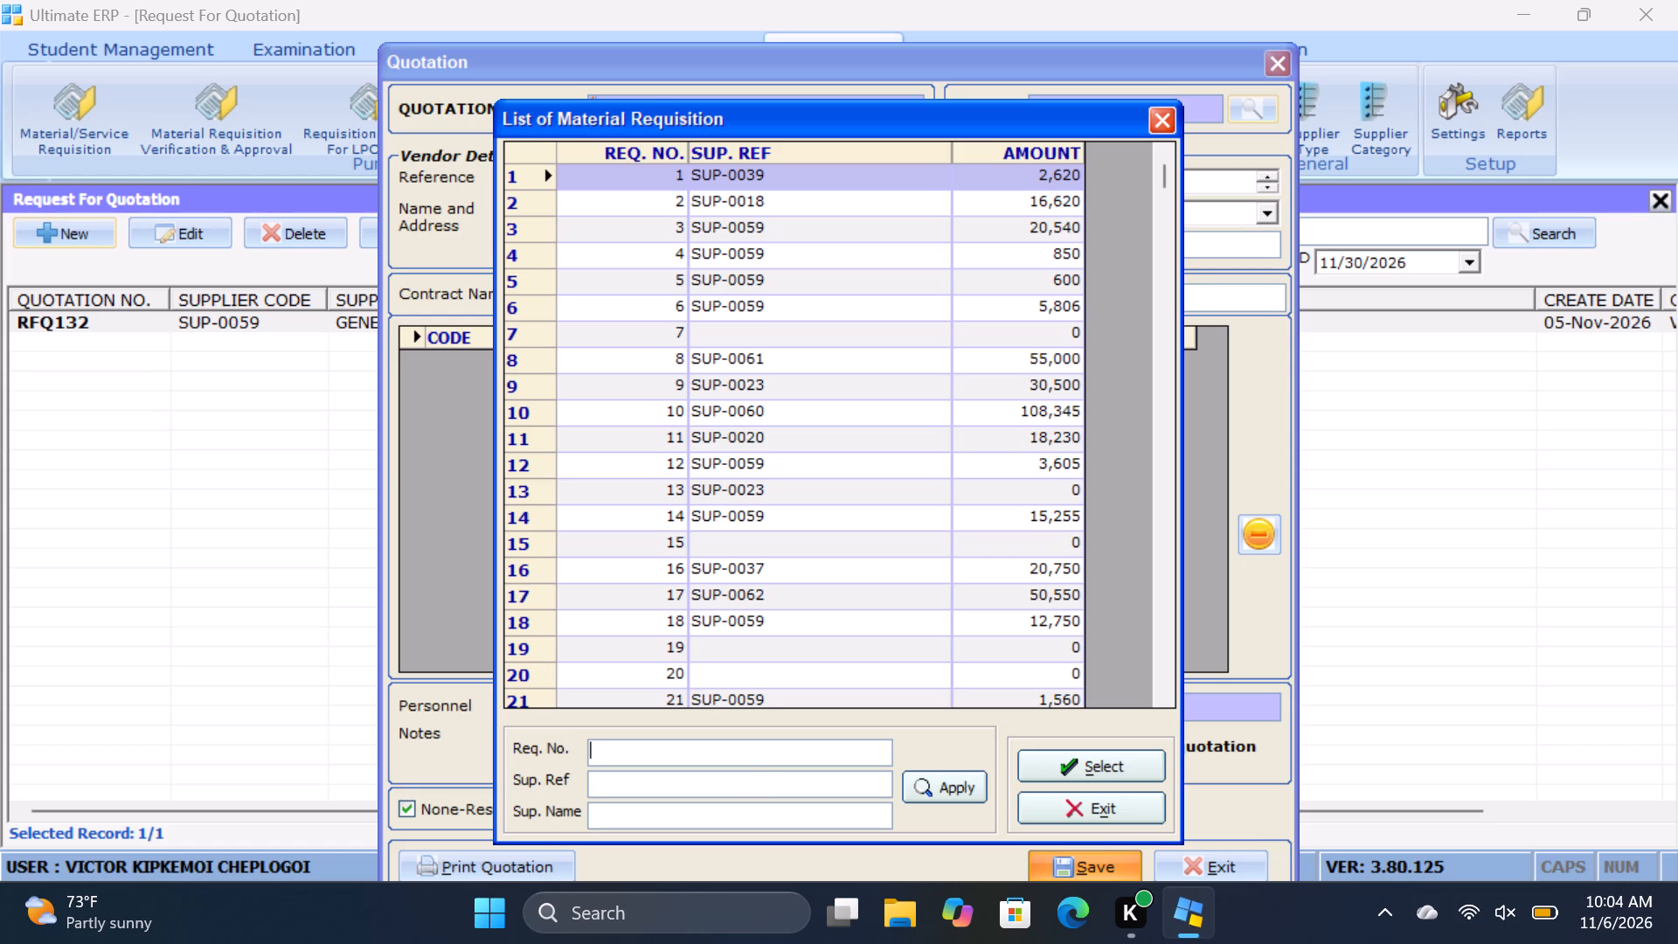
key("4")
type("93")
left_click(936, 787)
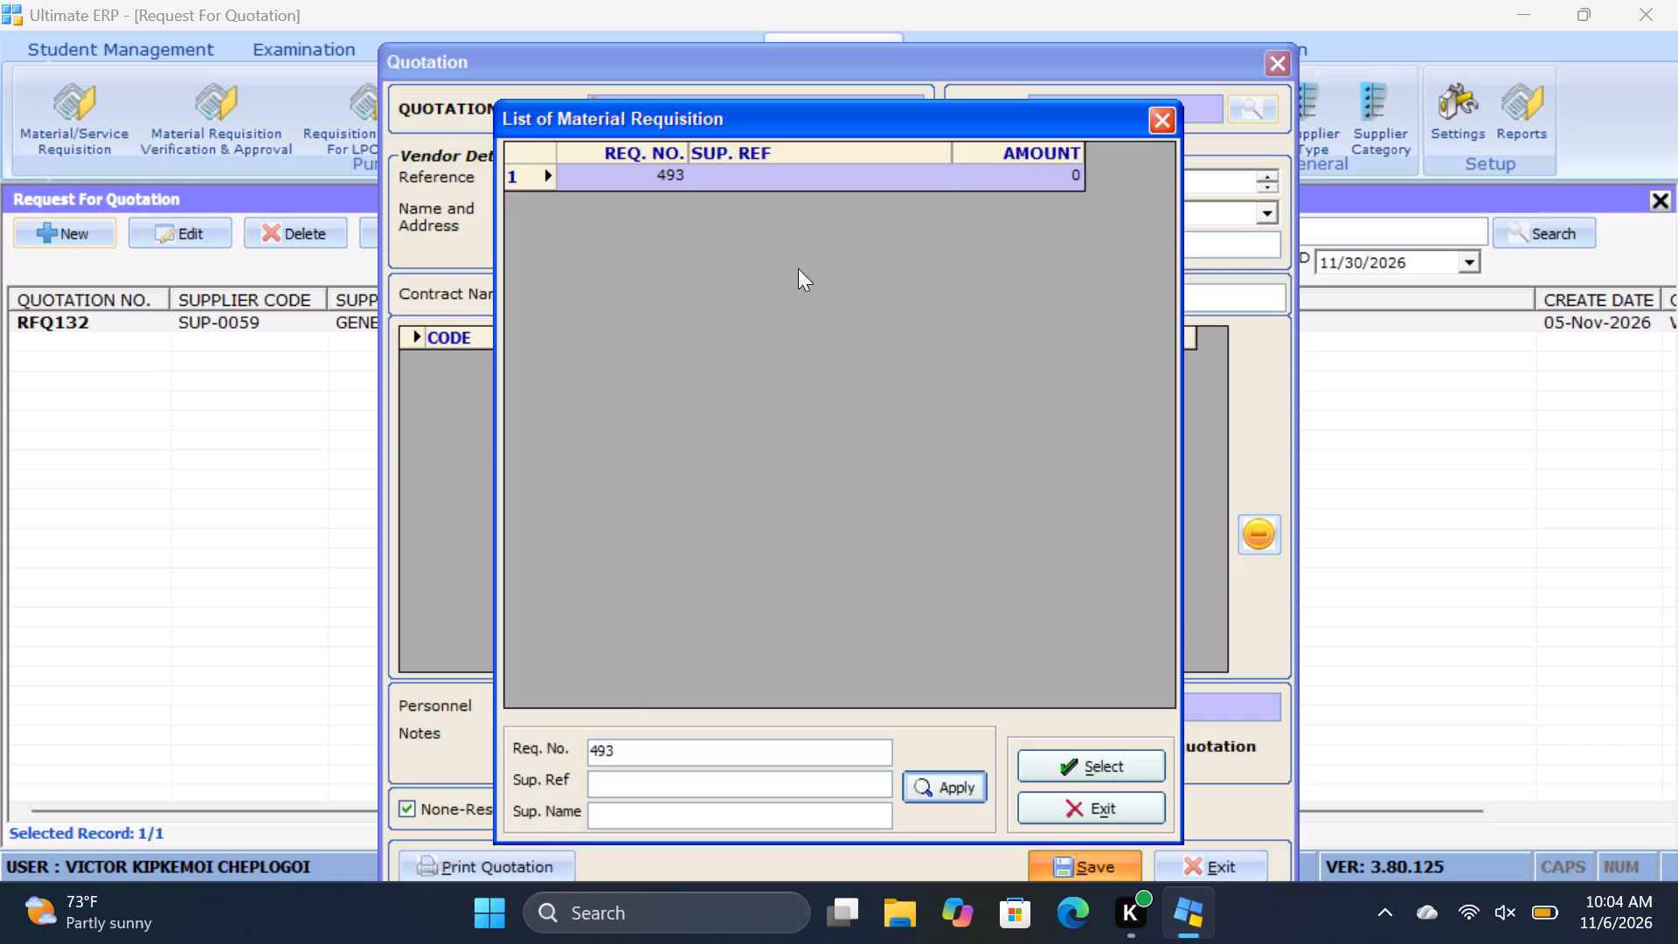
left_click(795, 173)
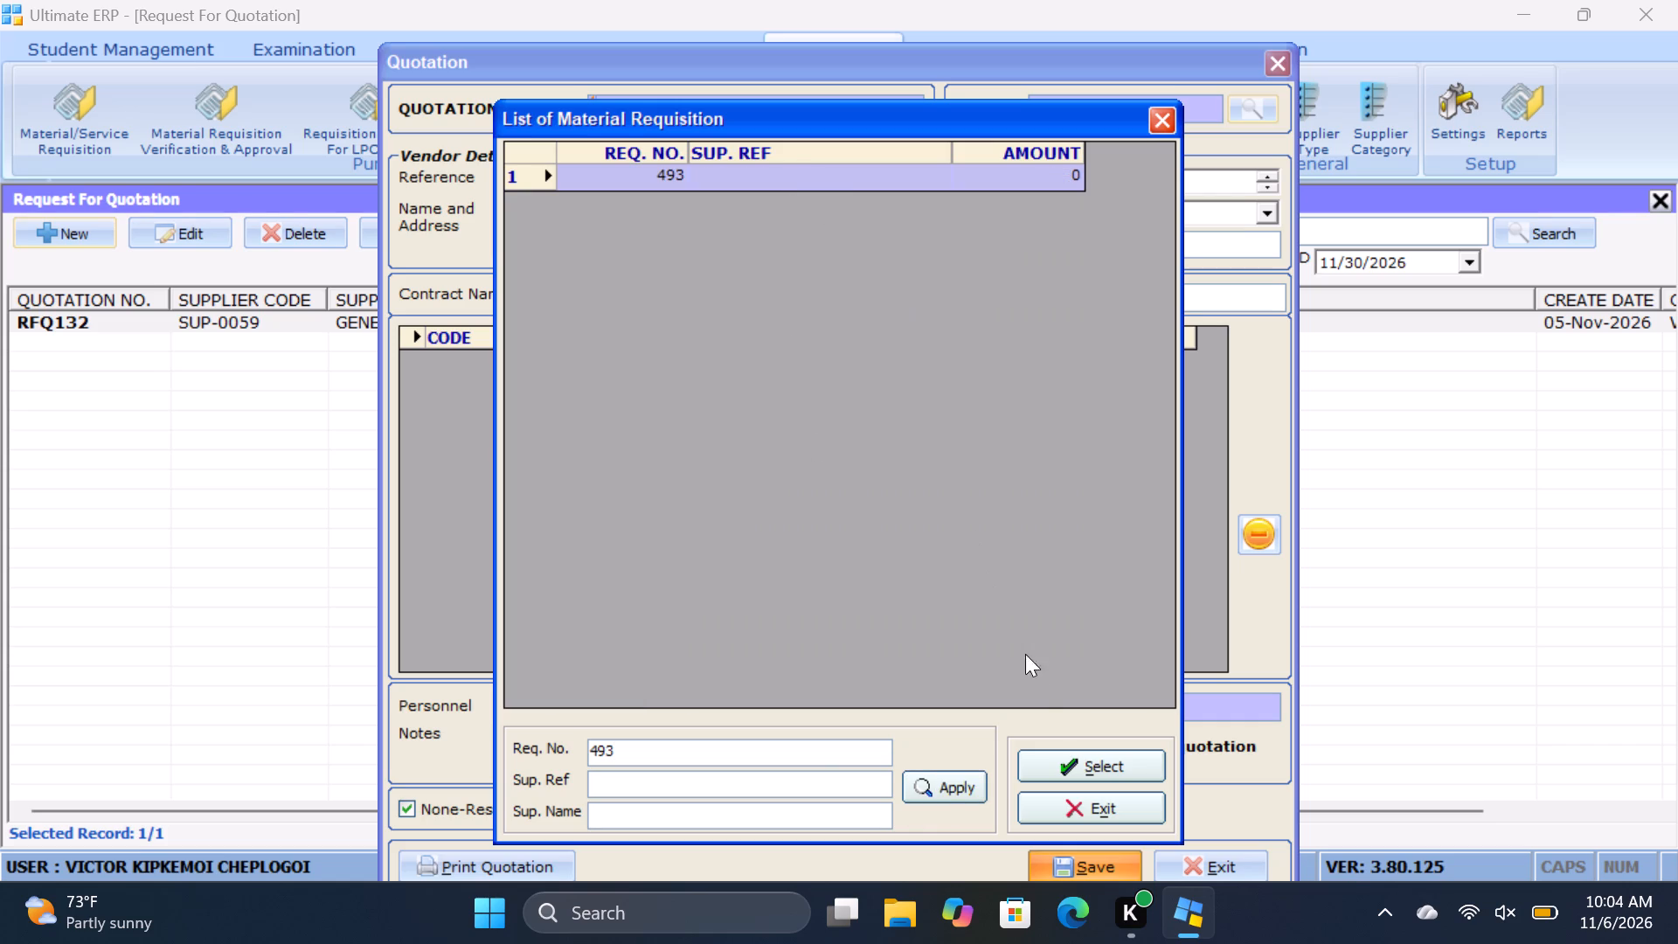
left_click(1060, 760)
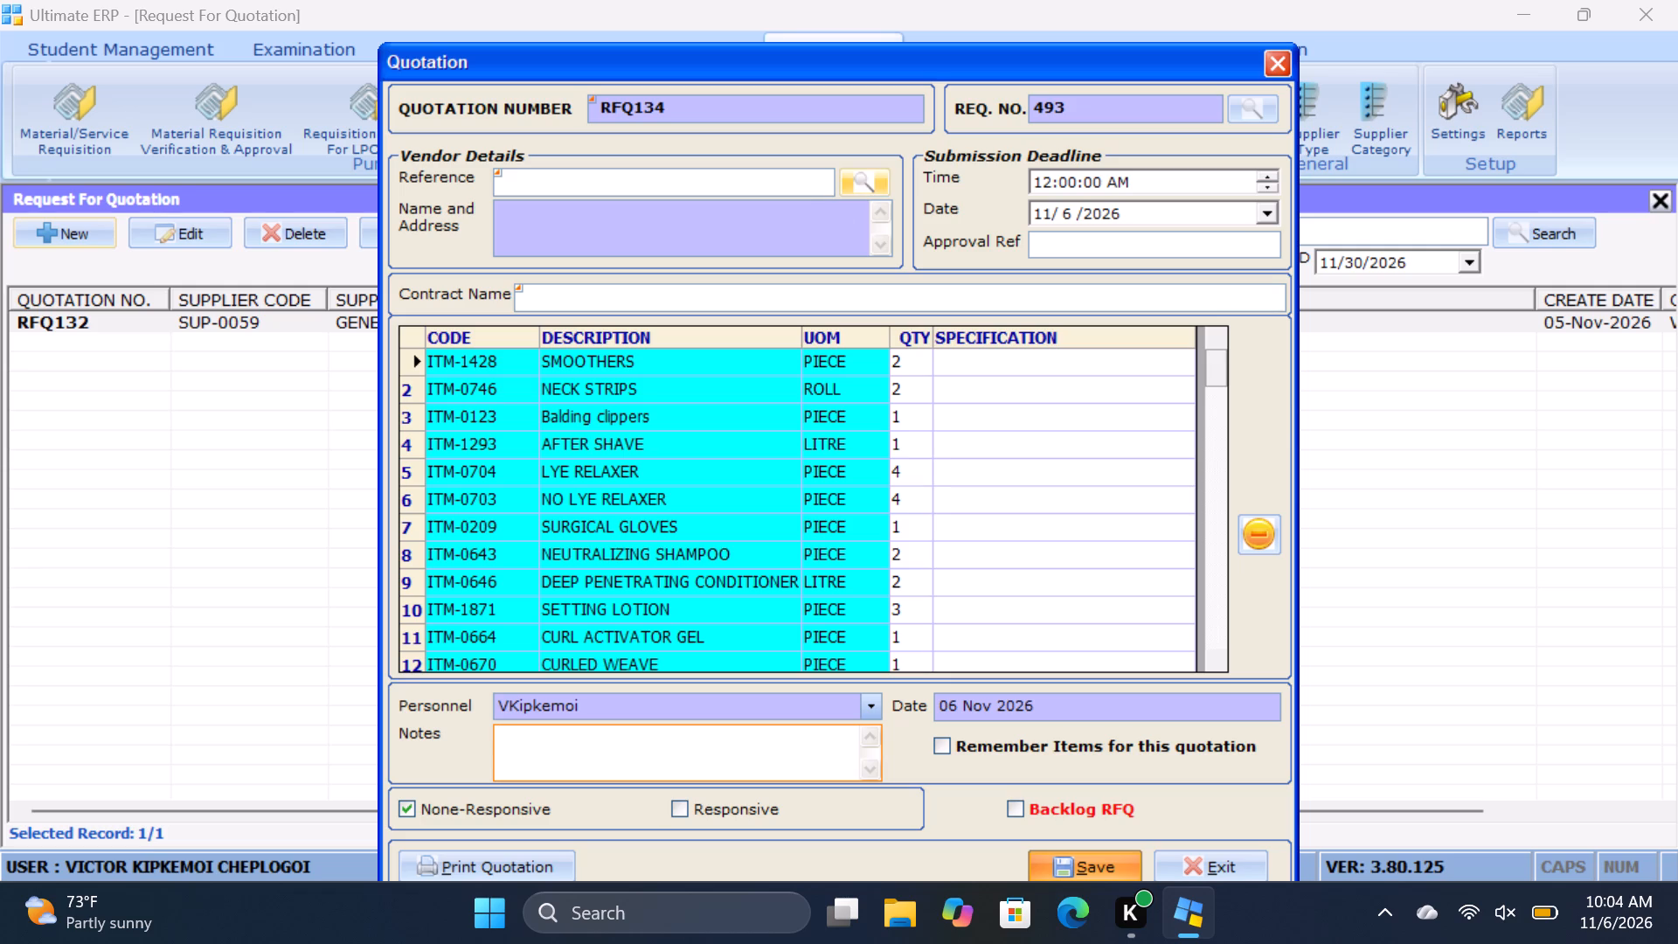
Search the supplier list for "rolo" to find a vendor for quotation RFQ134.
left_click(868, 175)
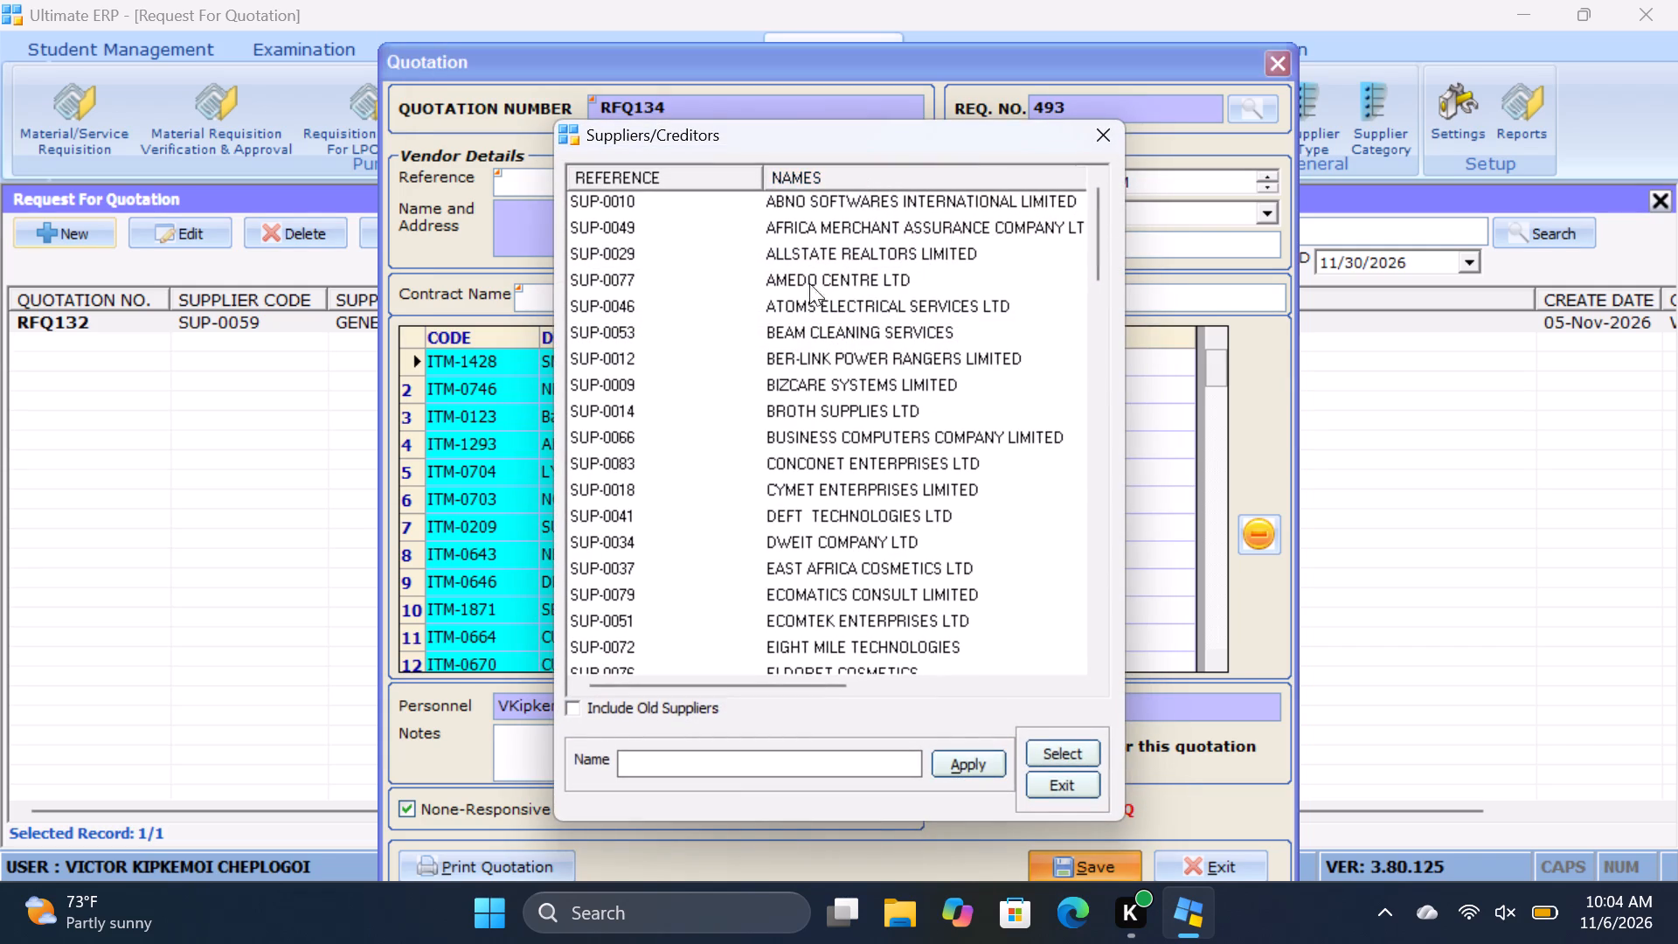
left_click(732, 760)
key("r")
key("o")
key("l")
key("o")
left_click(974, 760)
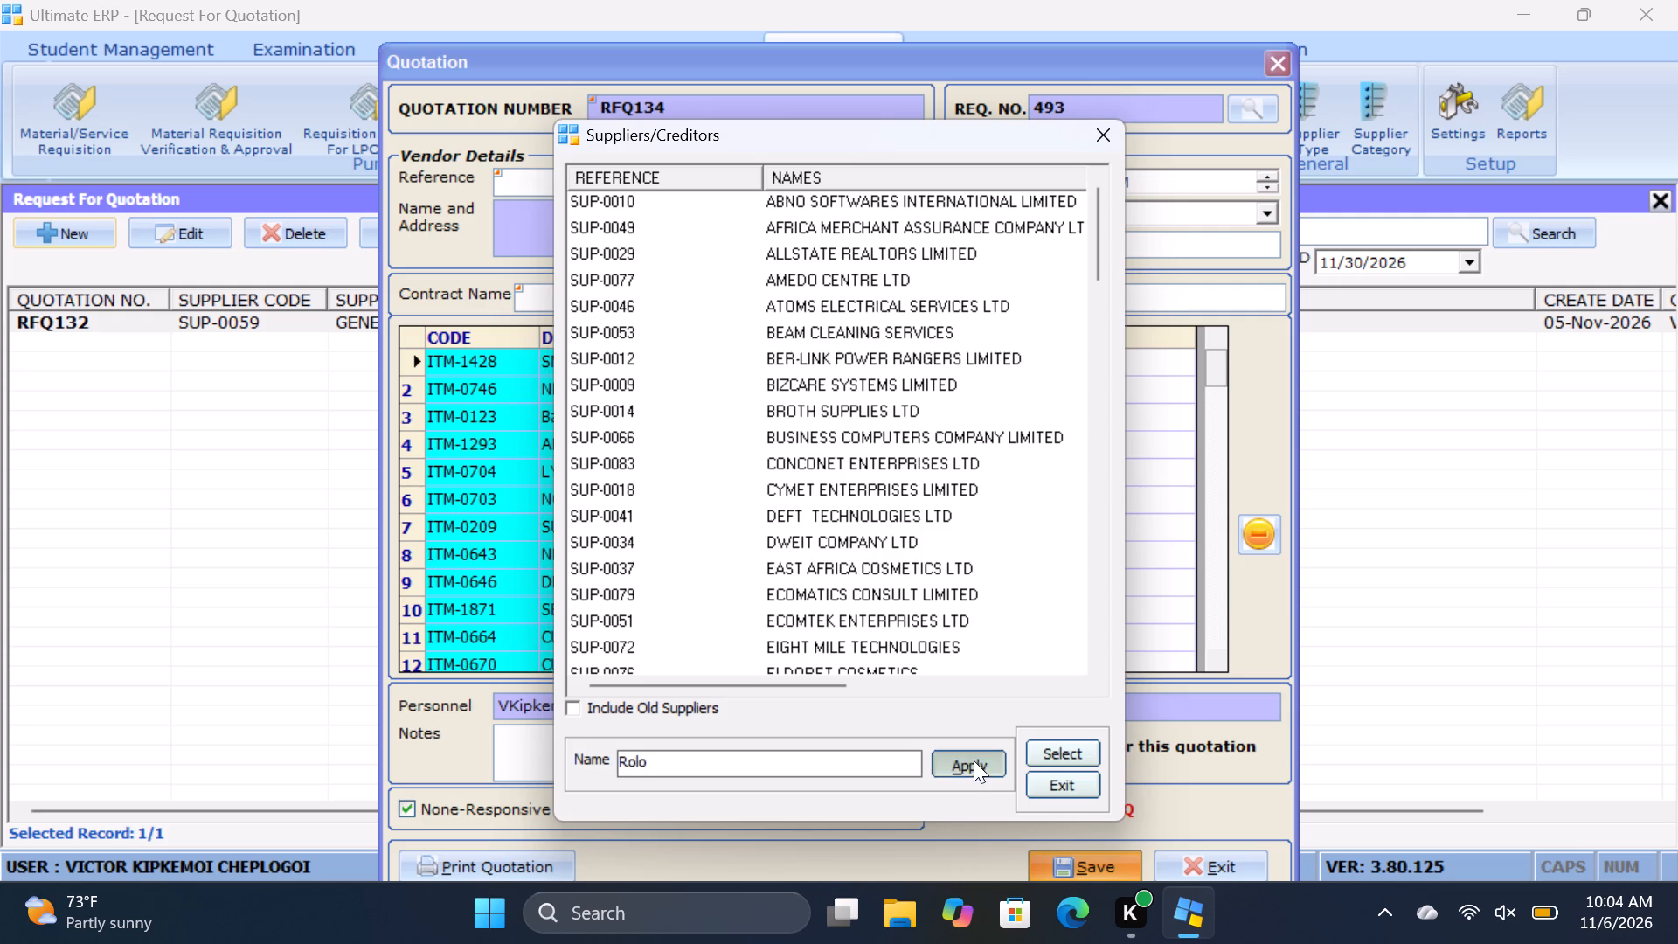
Search the suppliers for "relo" and set RELO GENERAL SUPPLIES LIMITED (SUP-0080) as the vendor of quotation RFQ134.
left_click(715, 755)
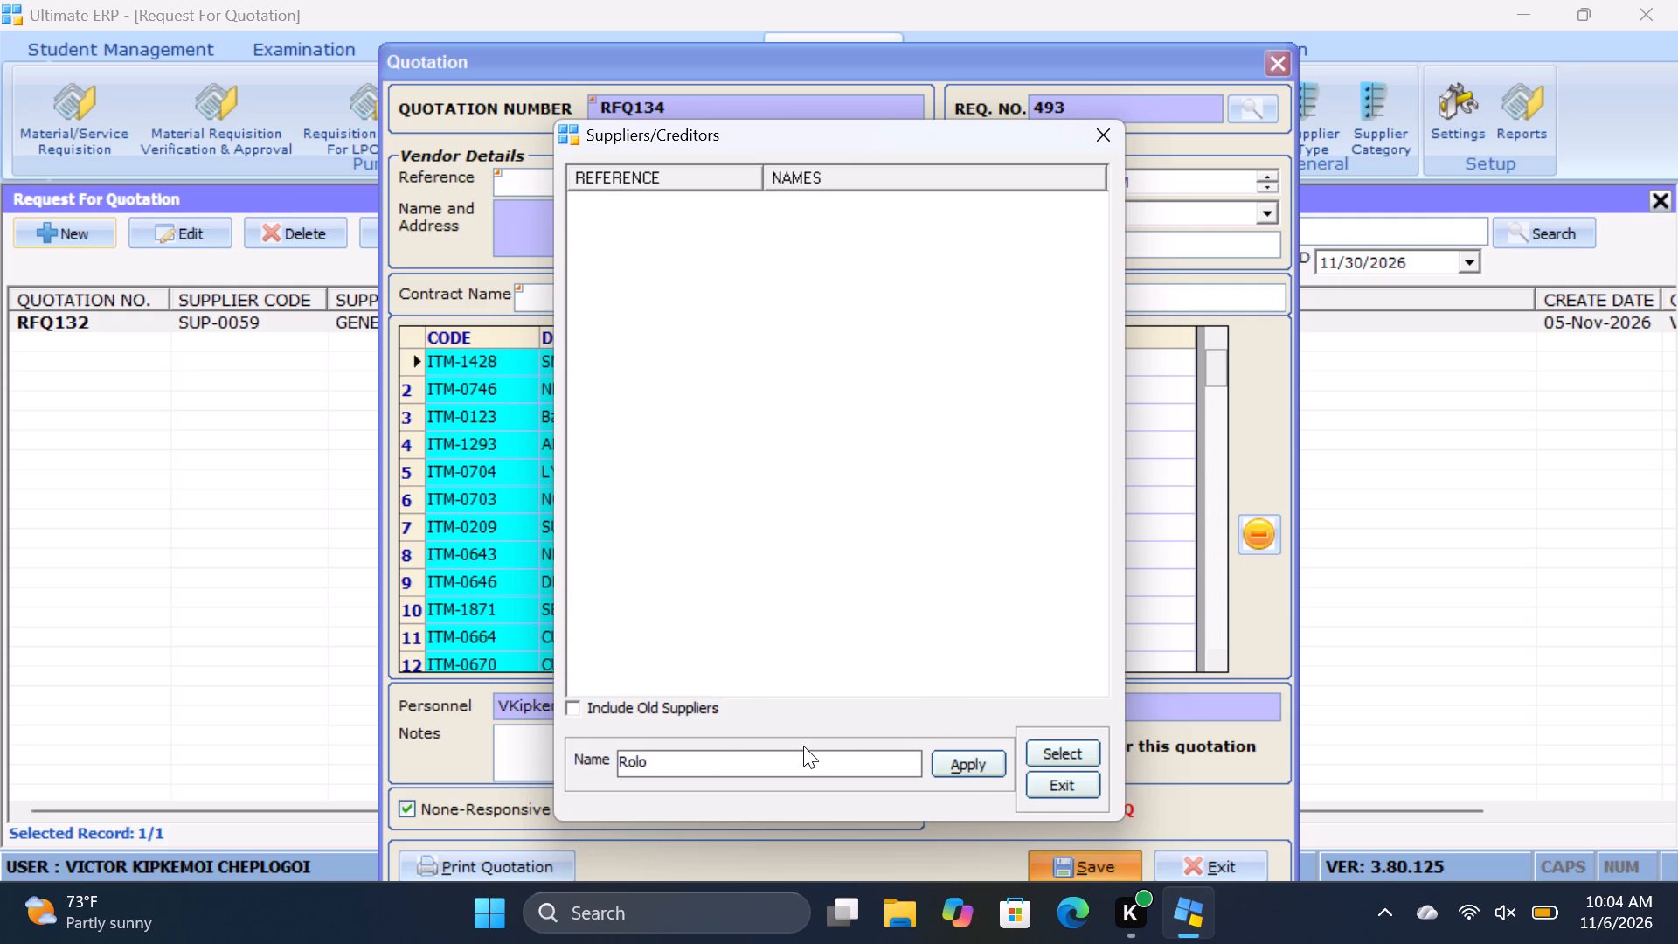
key("BackSpace")
key("BackSpace")
key("BackSpace")
key("BackSpace")
key("r")
key("e")
key("l")
key("o")
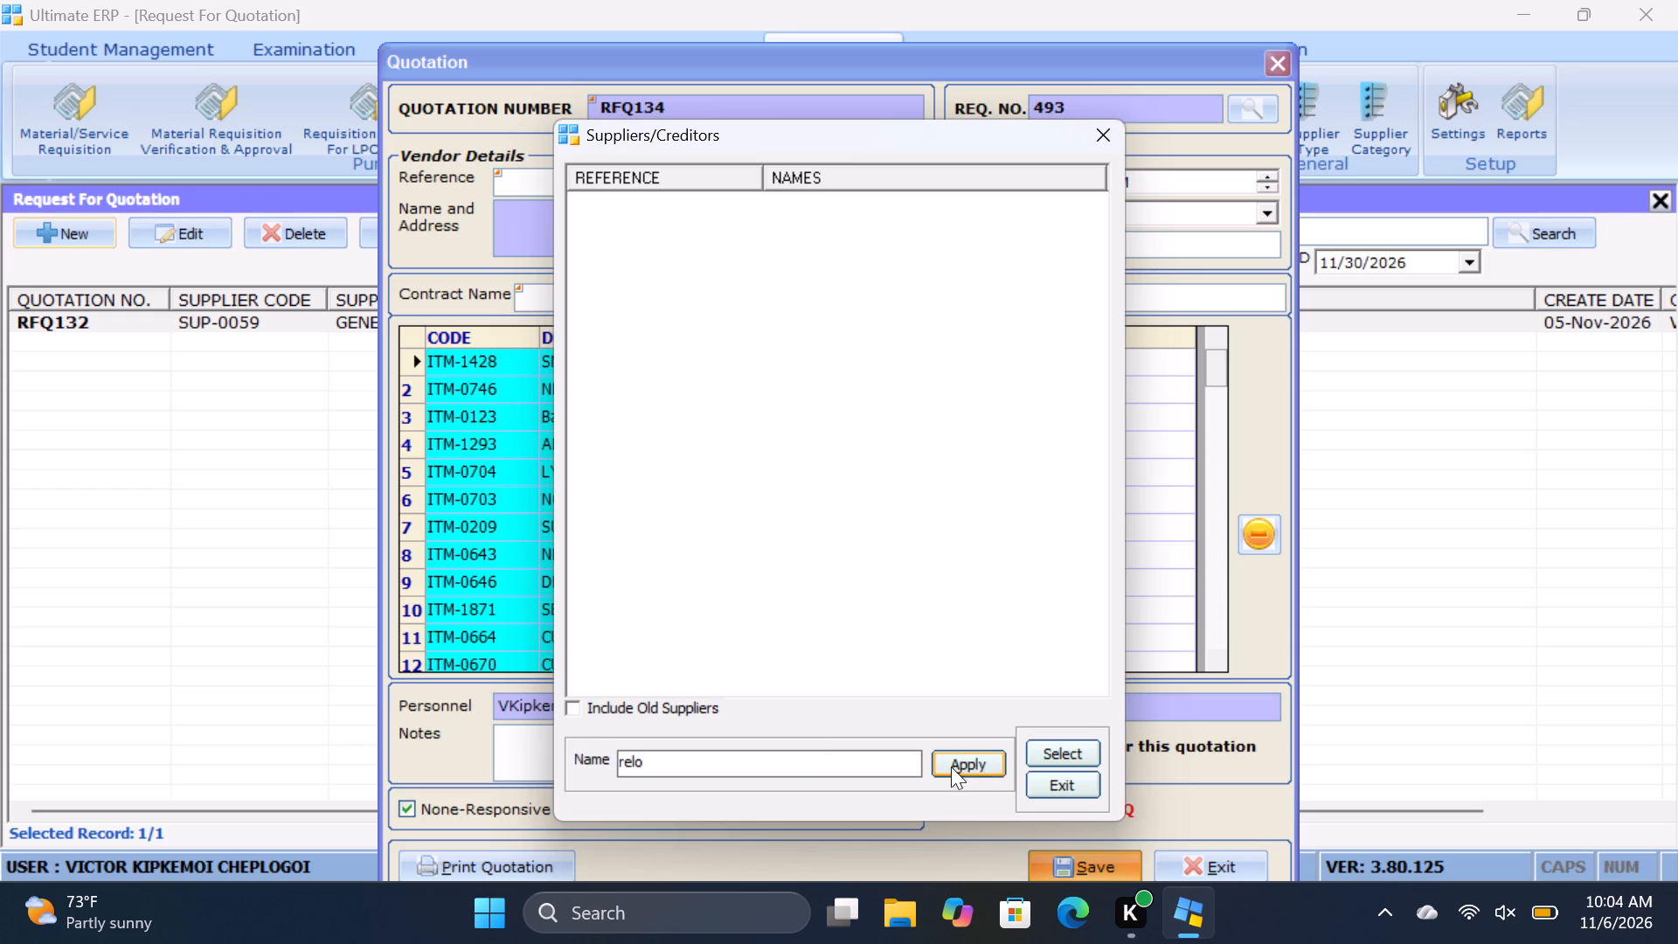
left_click(960, 766)
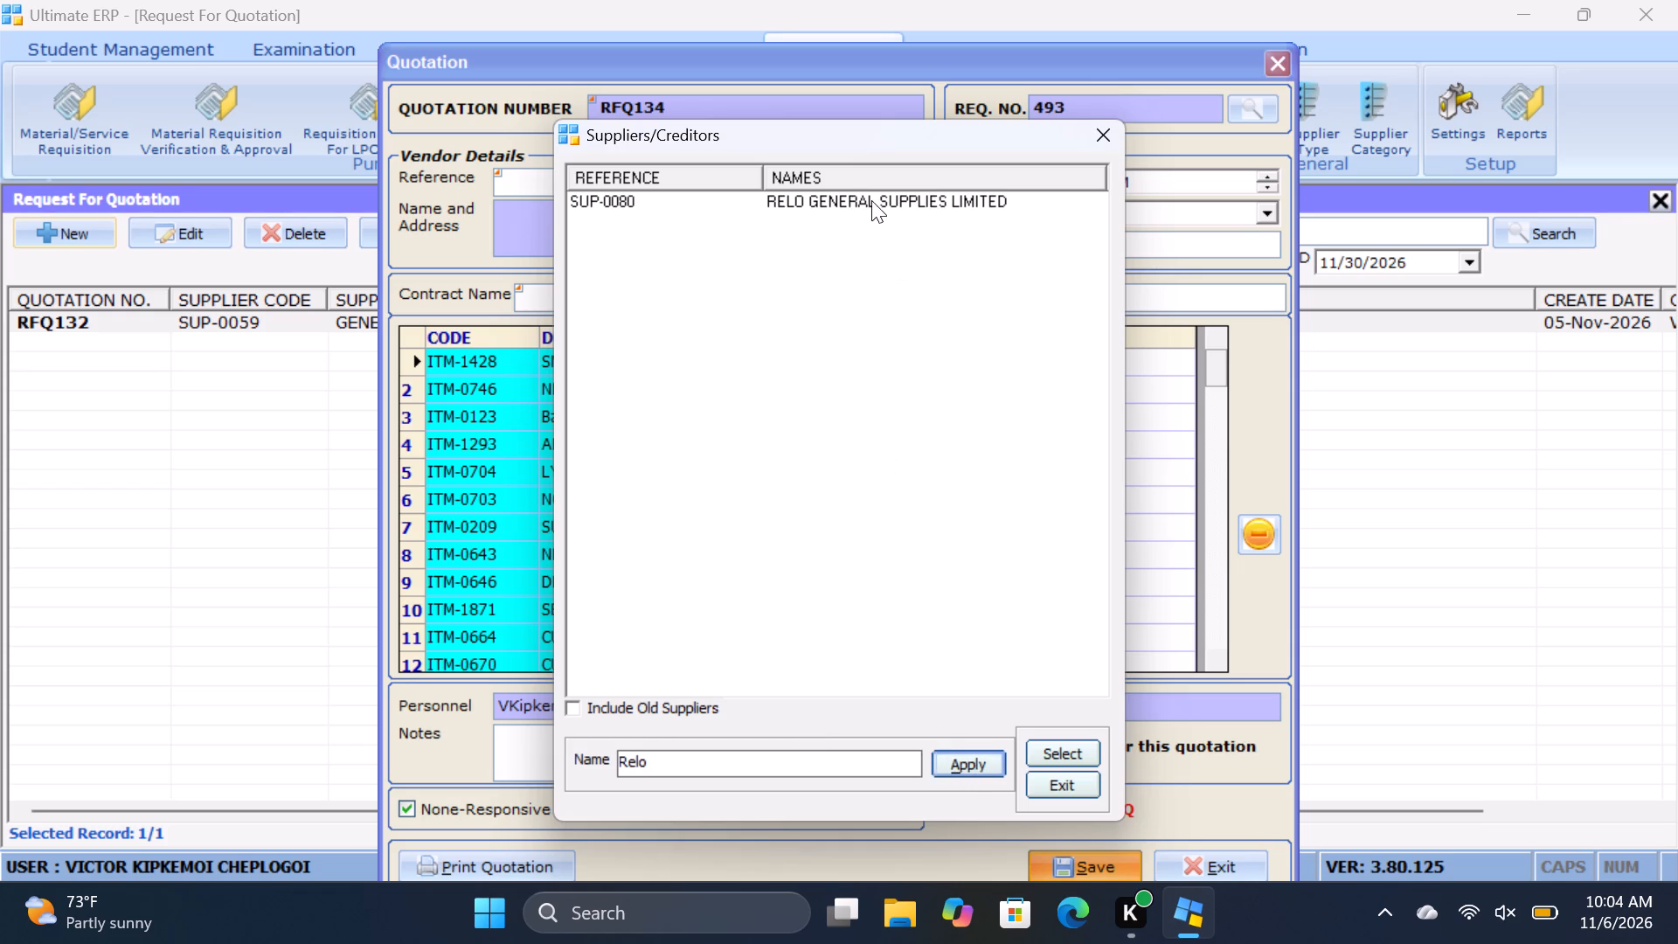
left_click(870, 199)
left_click(1071, 746)
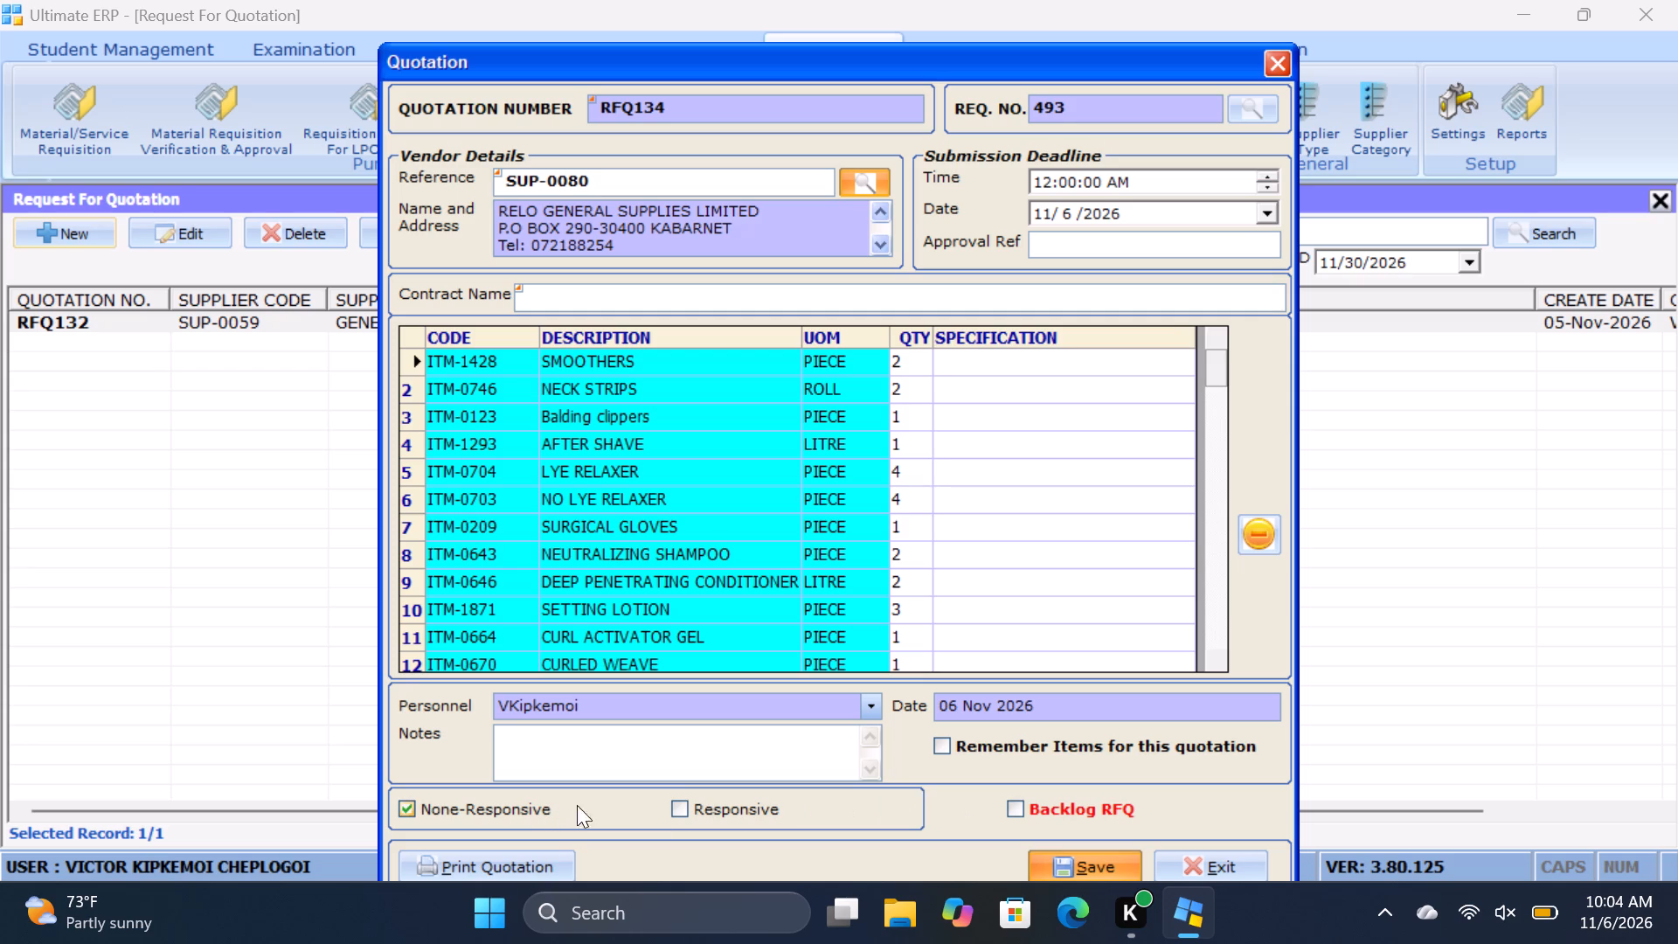
Enter 493 as the approval reference of quotation RFQ134 and save the quotation.
left_click(1055, 239)
key("4")
key("9")
key("3")
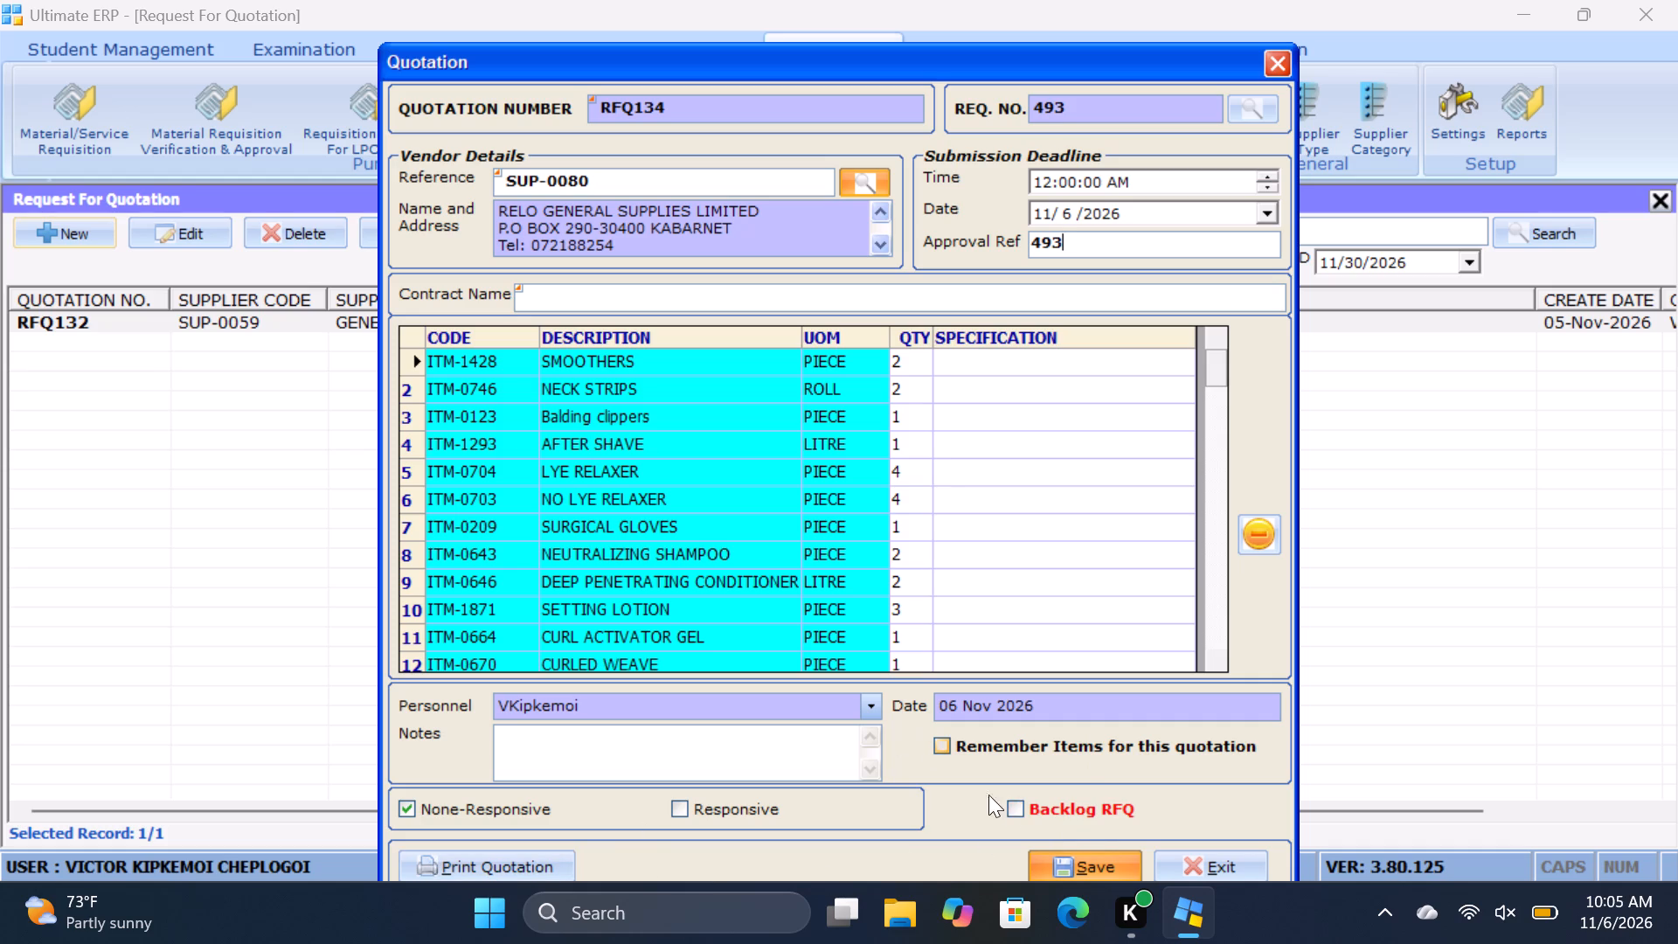
left_click(1087, 864)
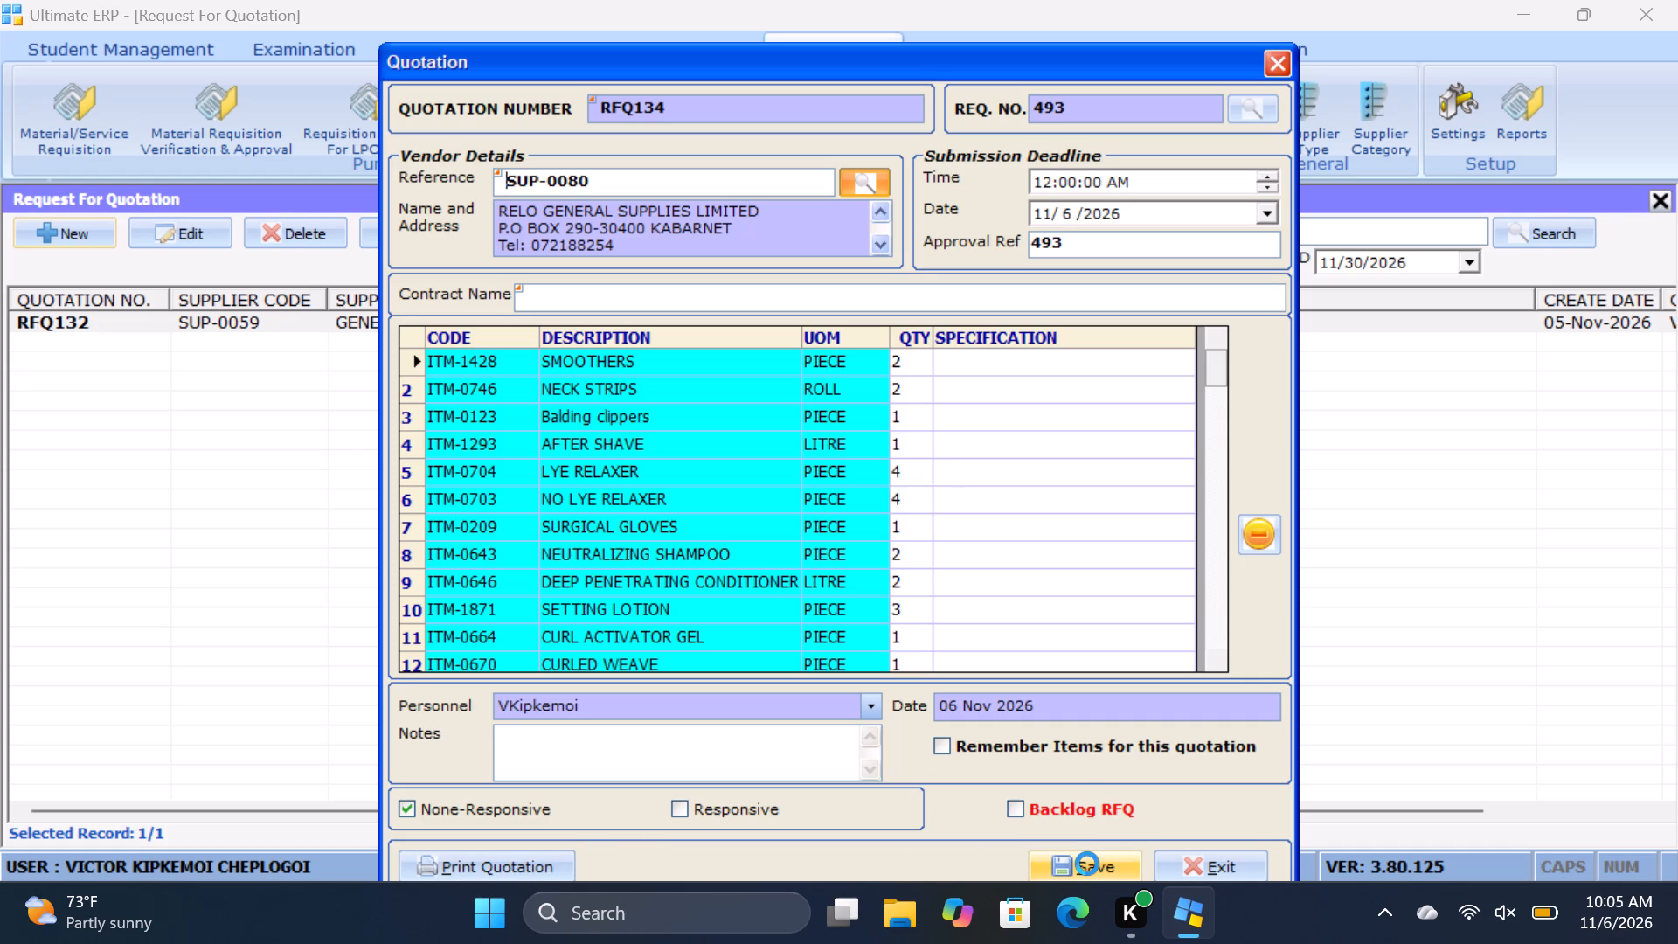
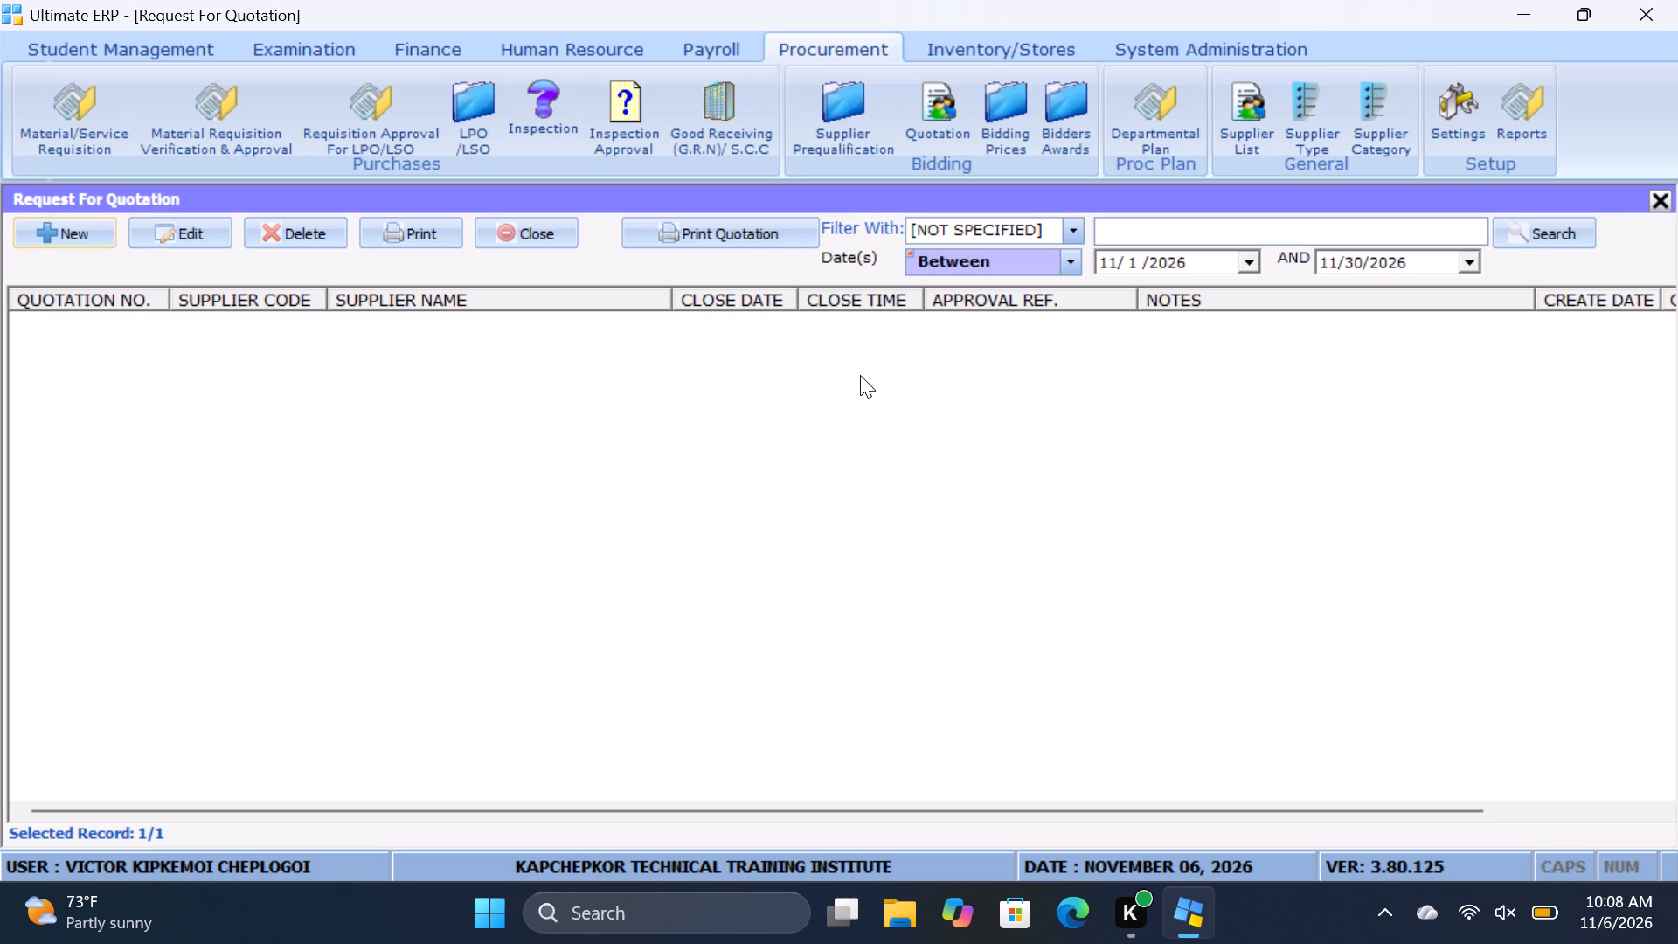
Review the saved requests for quotation in the list, including their approval references and creation details.
scroll(864, 404, "up", 1)
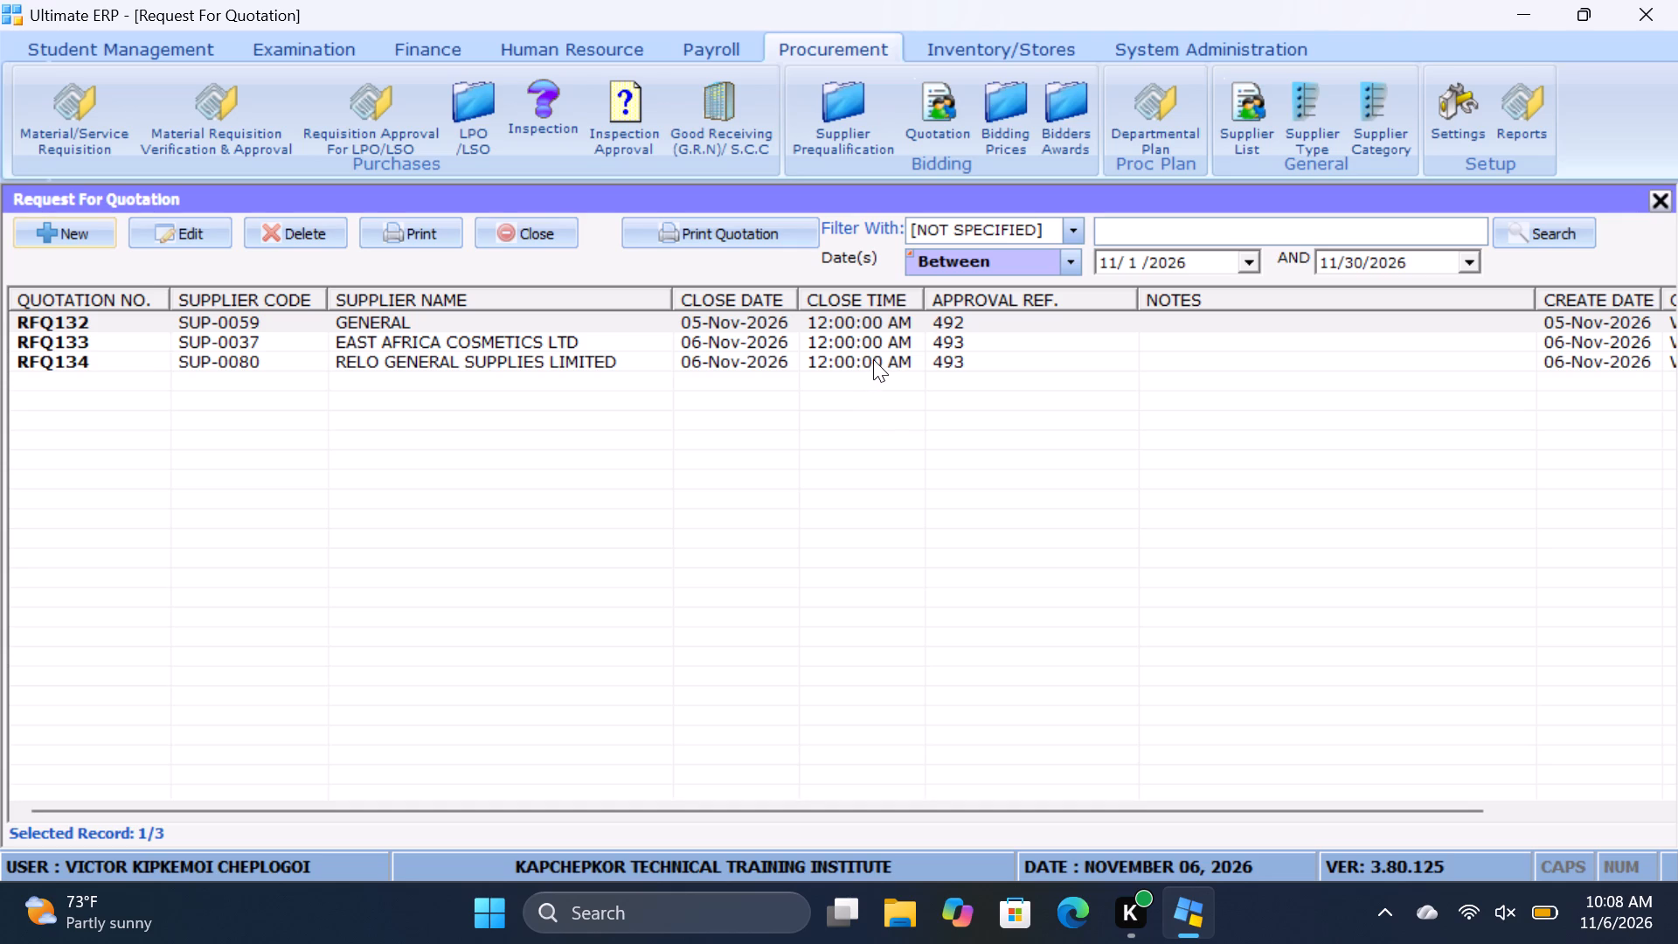
scroll(870, 358, "up", 1)
scroll(870, 360, "down", 5)
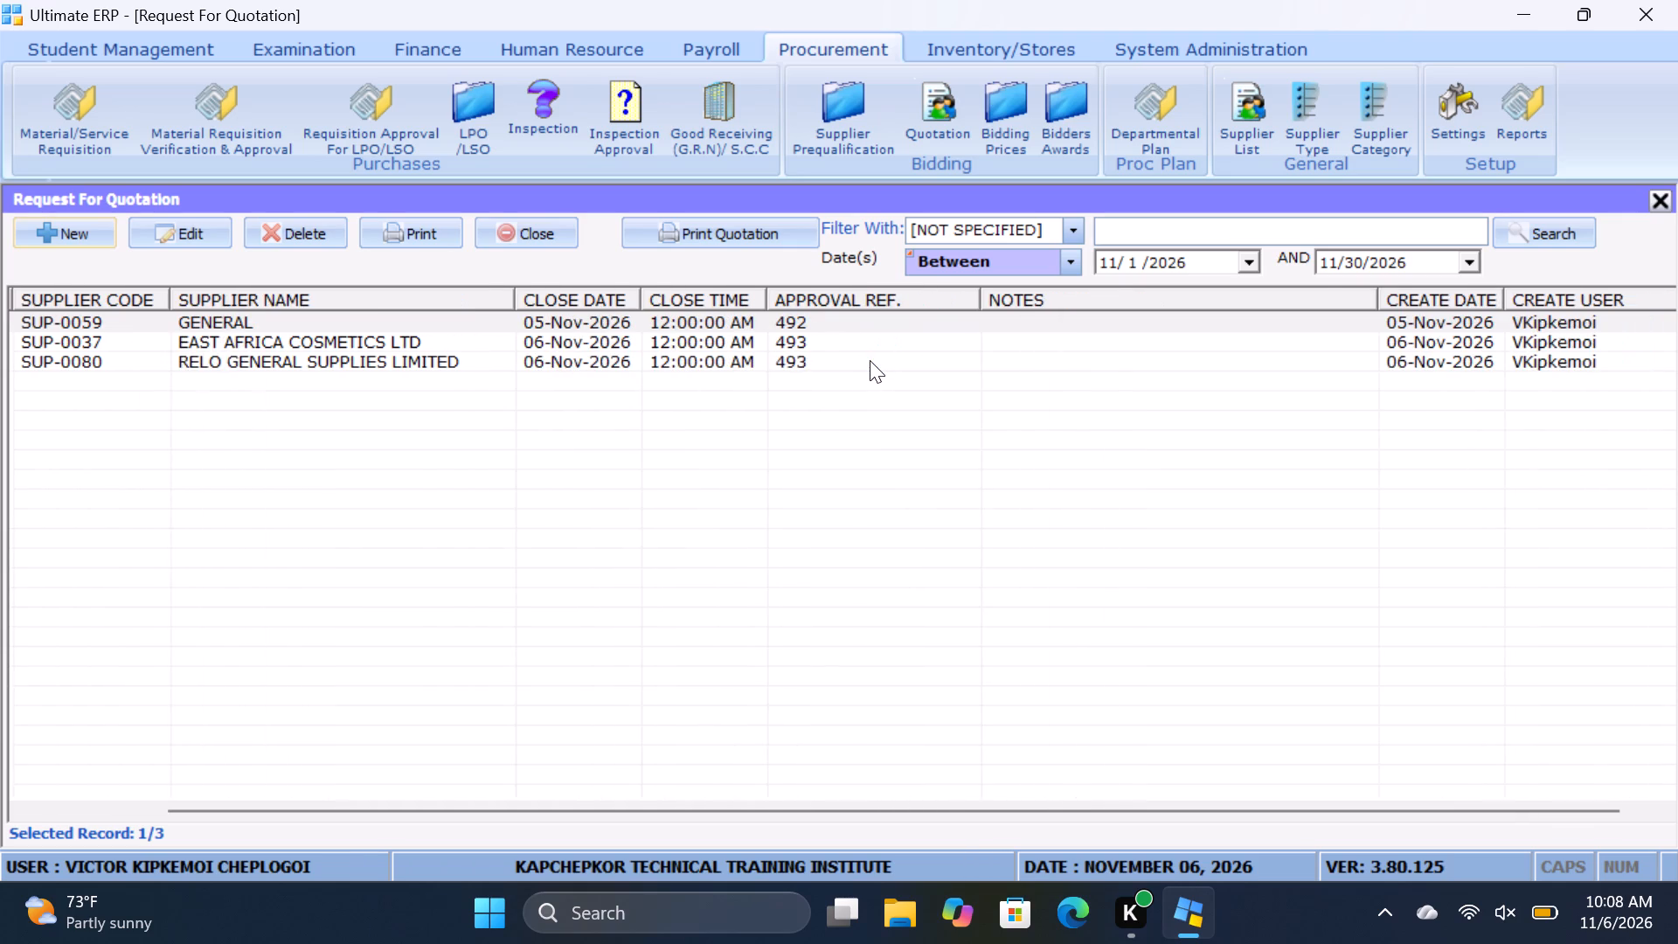
scroll(870, 360, "down", 4)
scroll(870, 361, "up", 9)
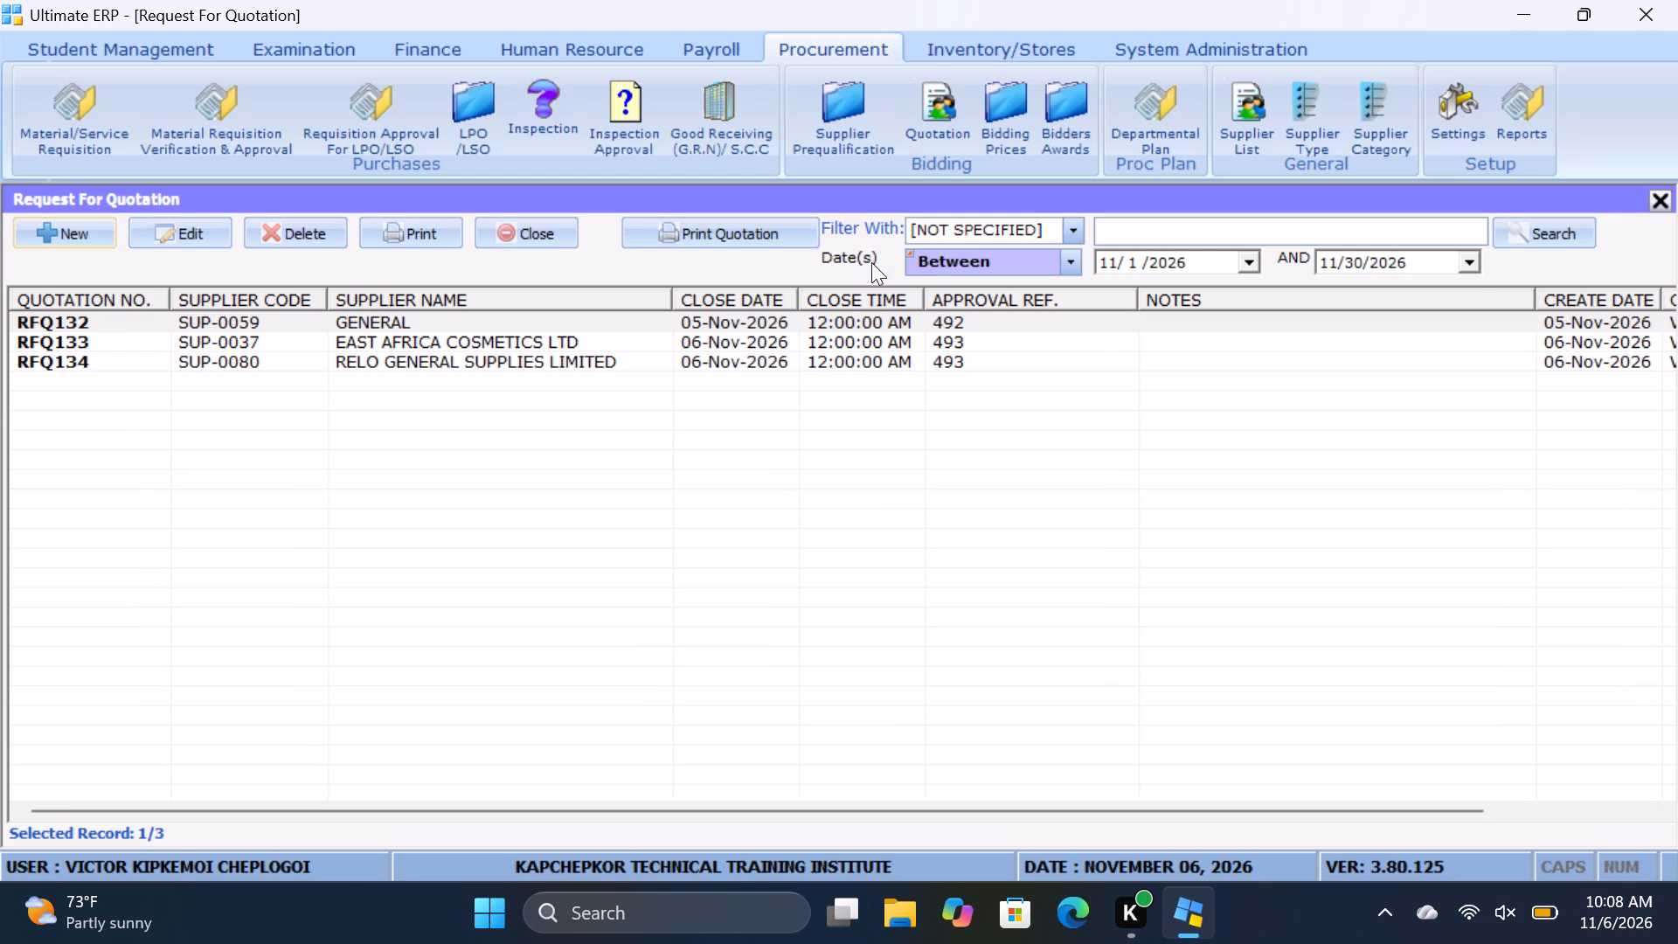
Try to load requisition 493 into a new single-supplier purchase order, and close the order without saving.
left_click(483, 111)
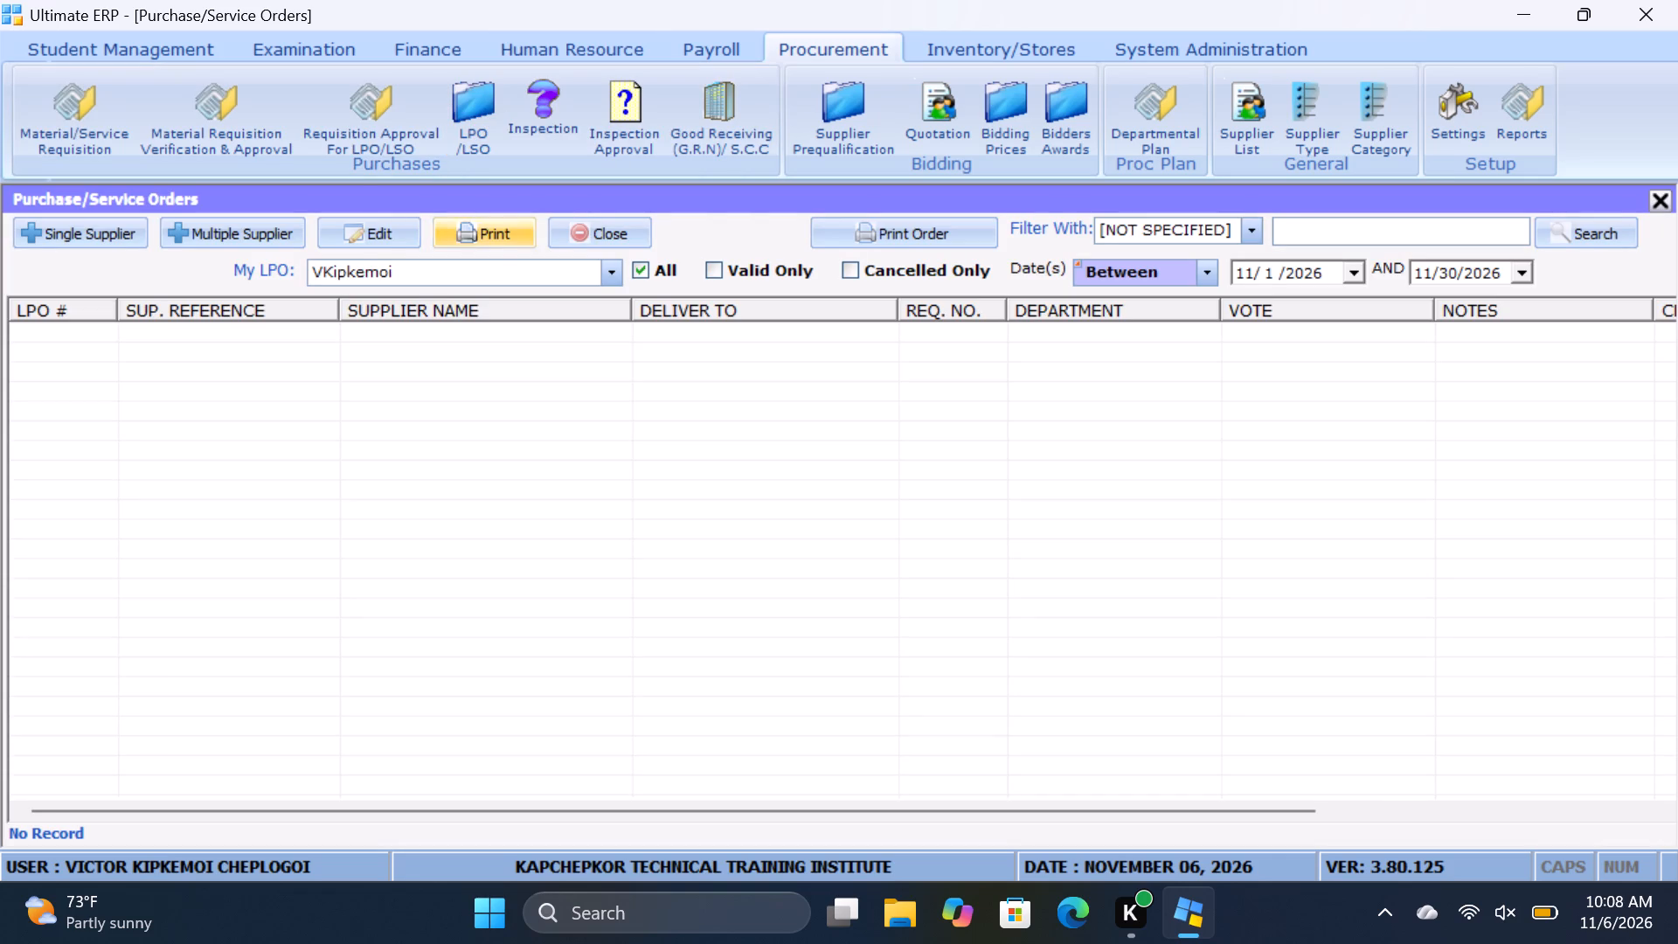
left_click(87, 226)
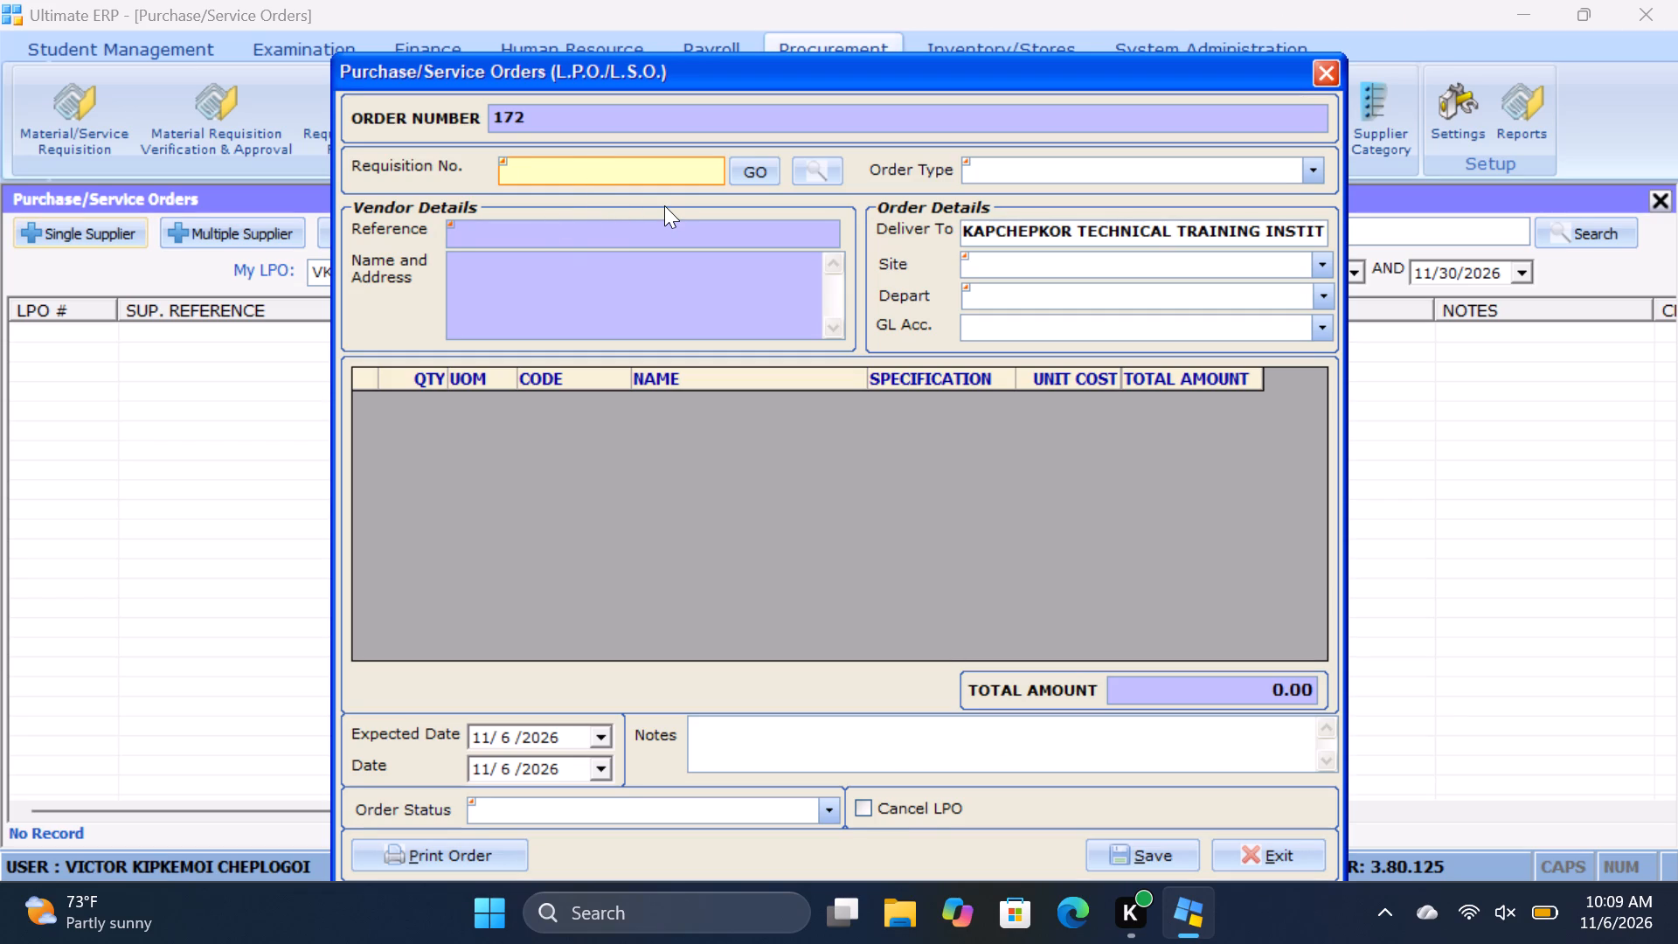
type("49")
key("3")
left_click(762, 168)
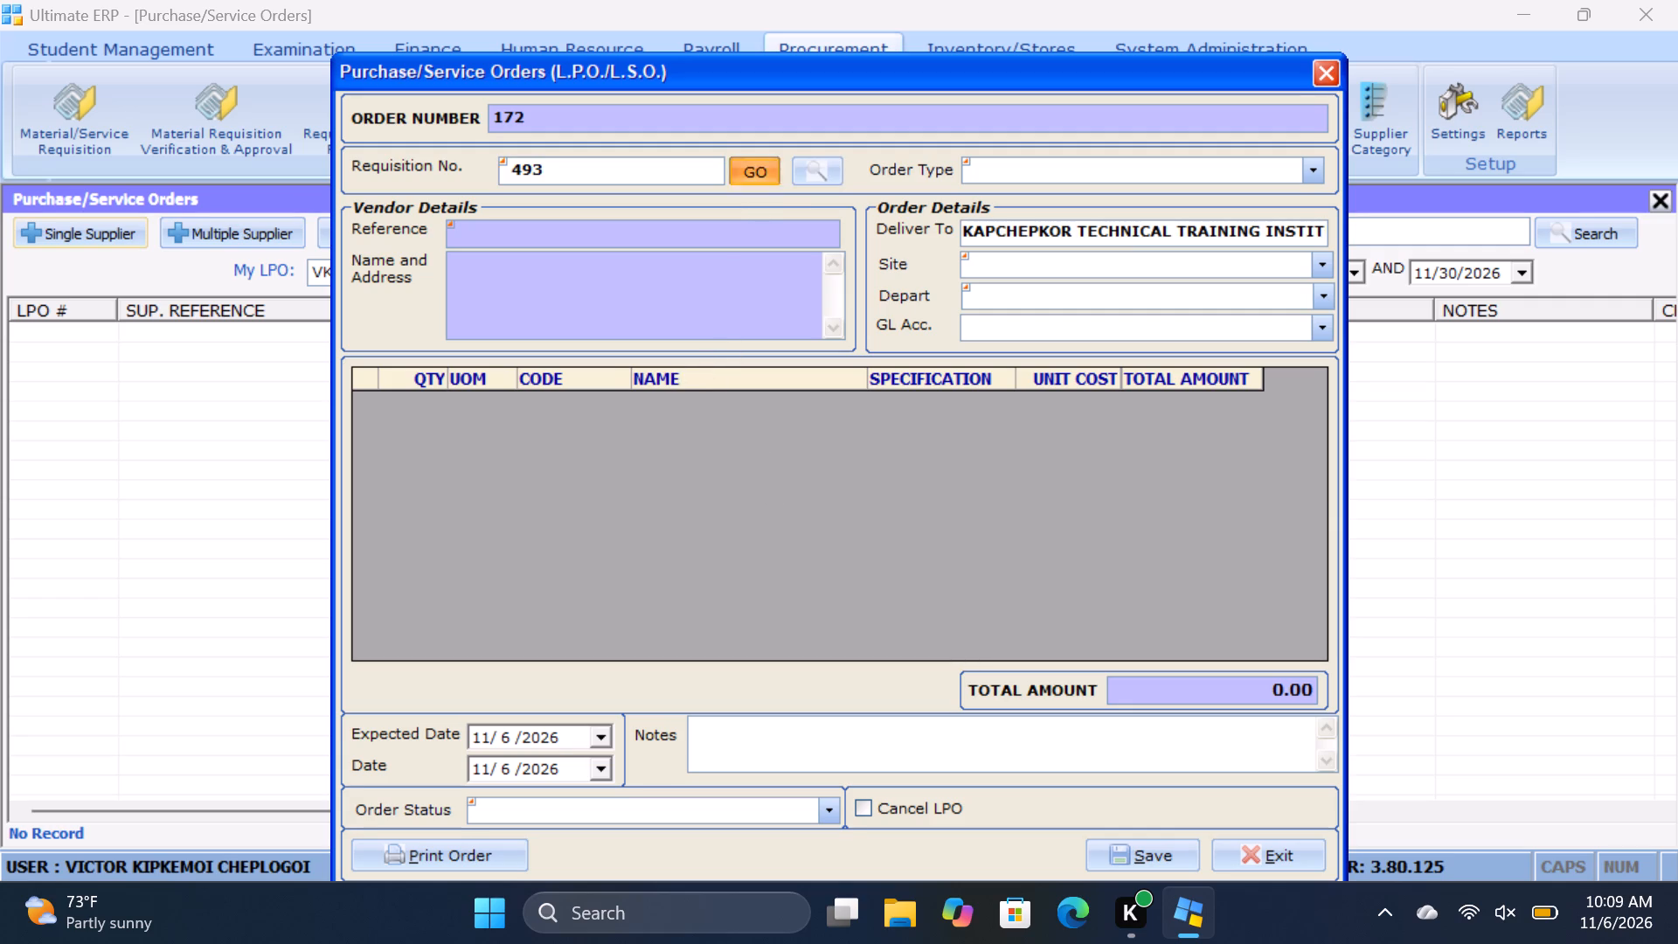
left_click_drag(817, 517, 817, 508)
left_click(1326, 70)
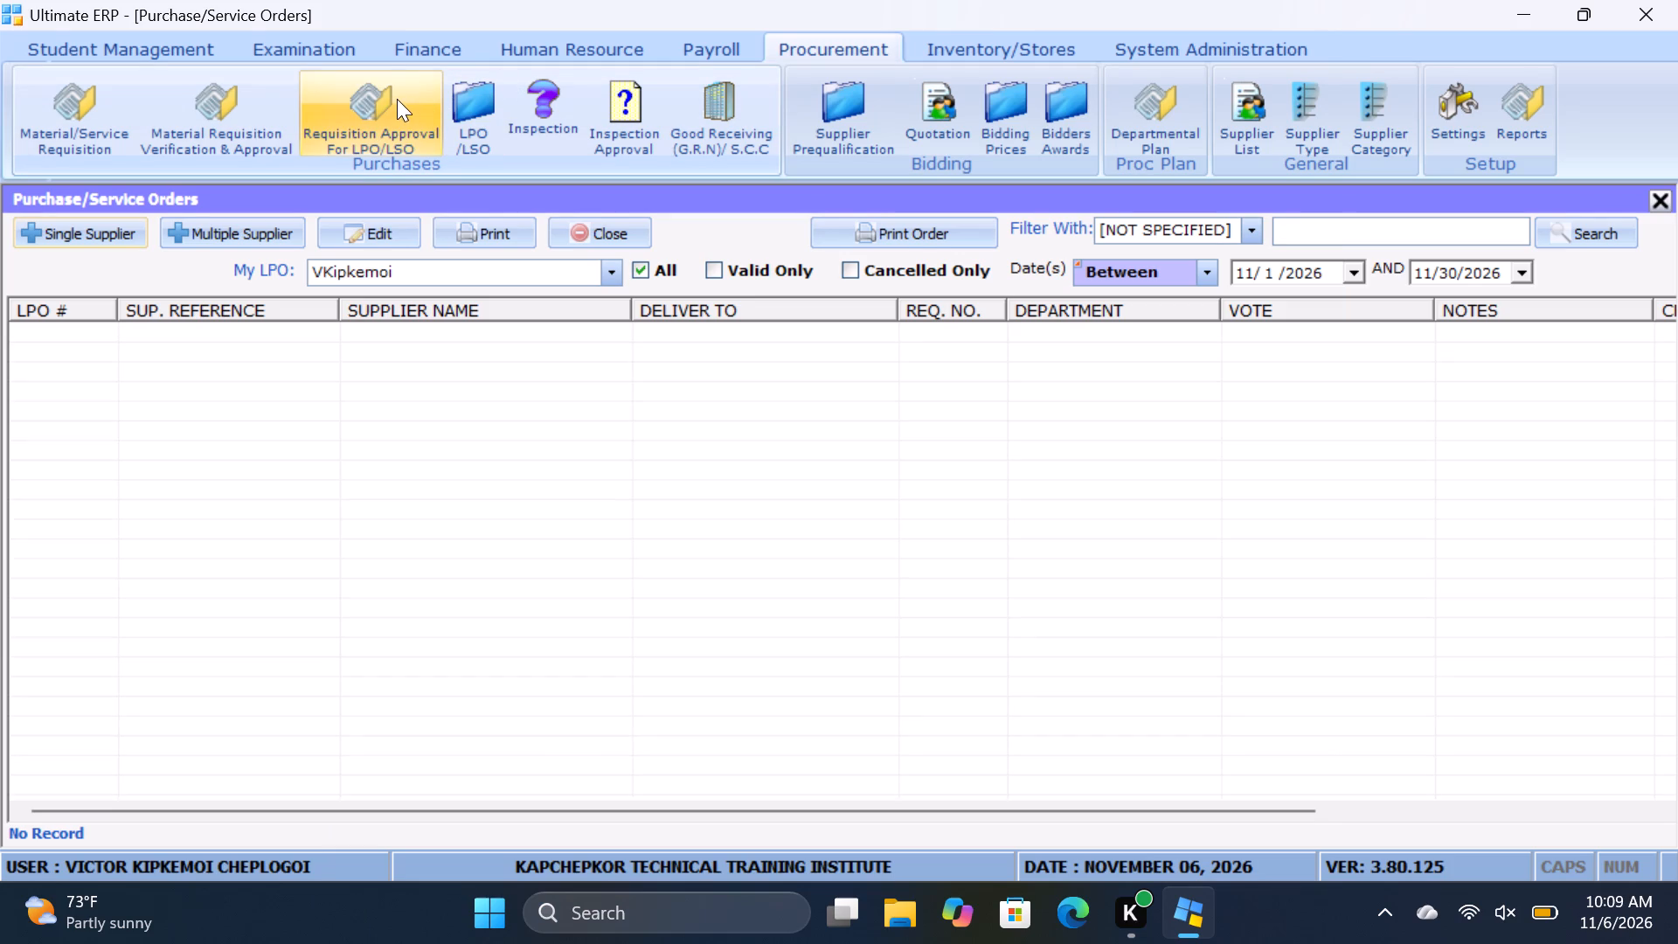
Examine requisition 487's LPO/LSO approval form and the list of material requisitions pending verification, leaving both unchanged.
left_click(371, 98)
left_click(371, 98)
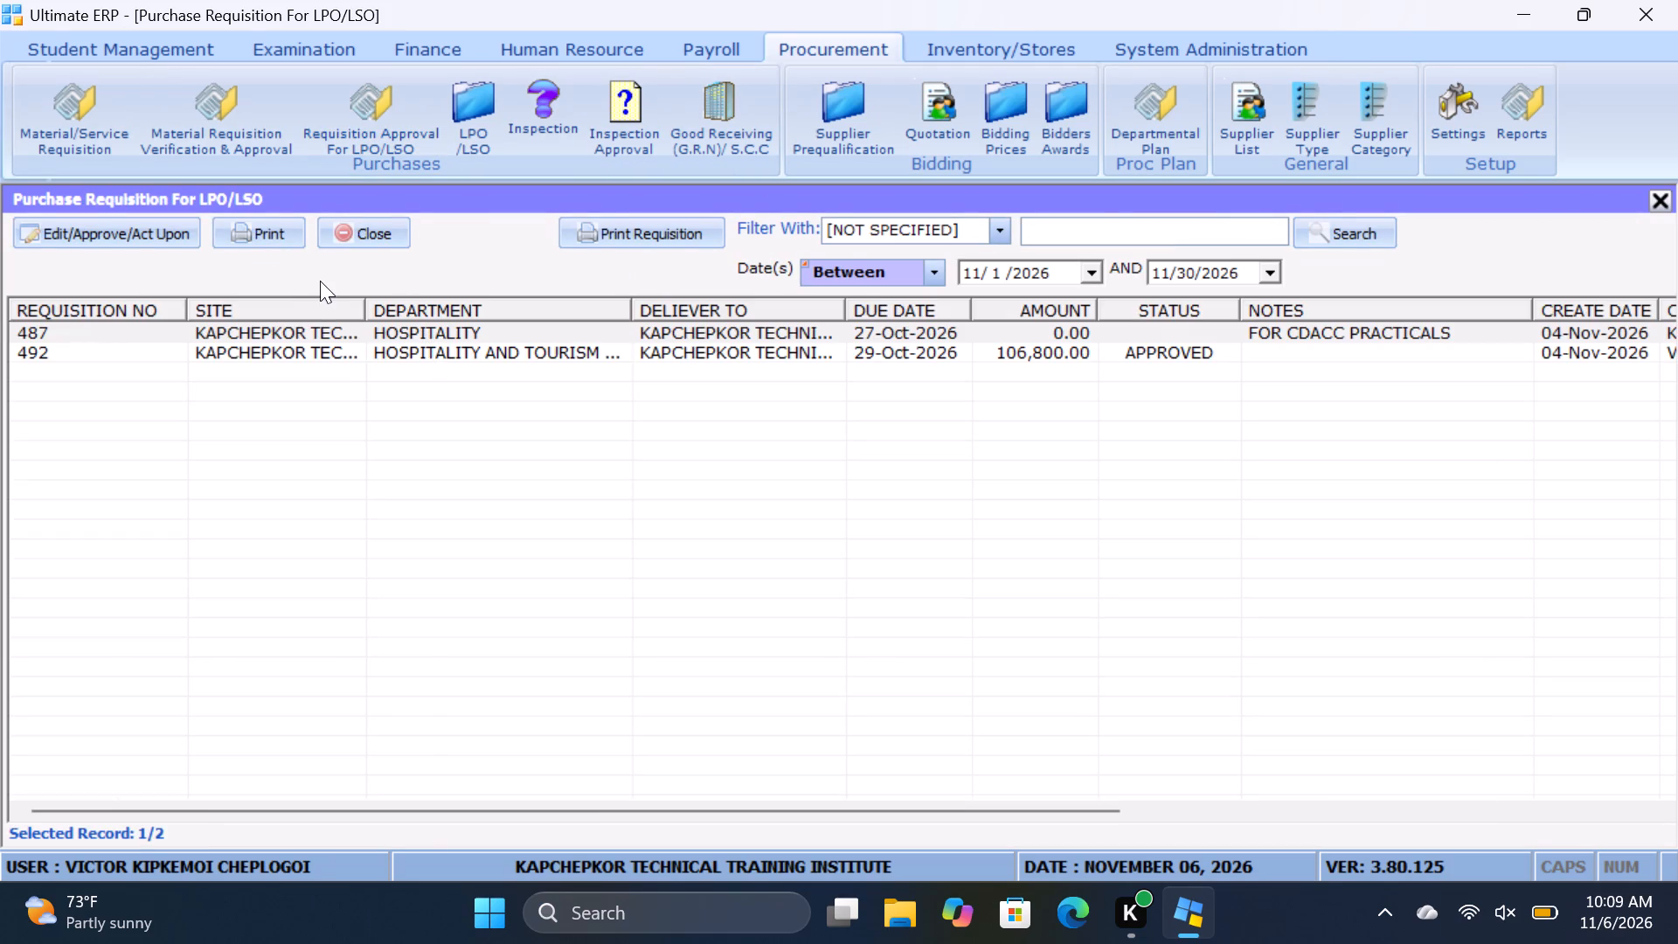
left_click(83, 231)
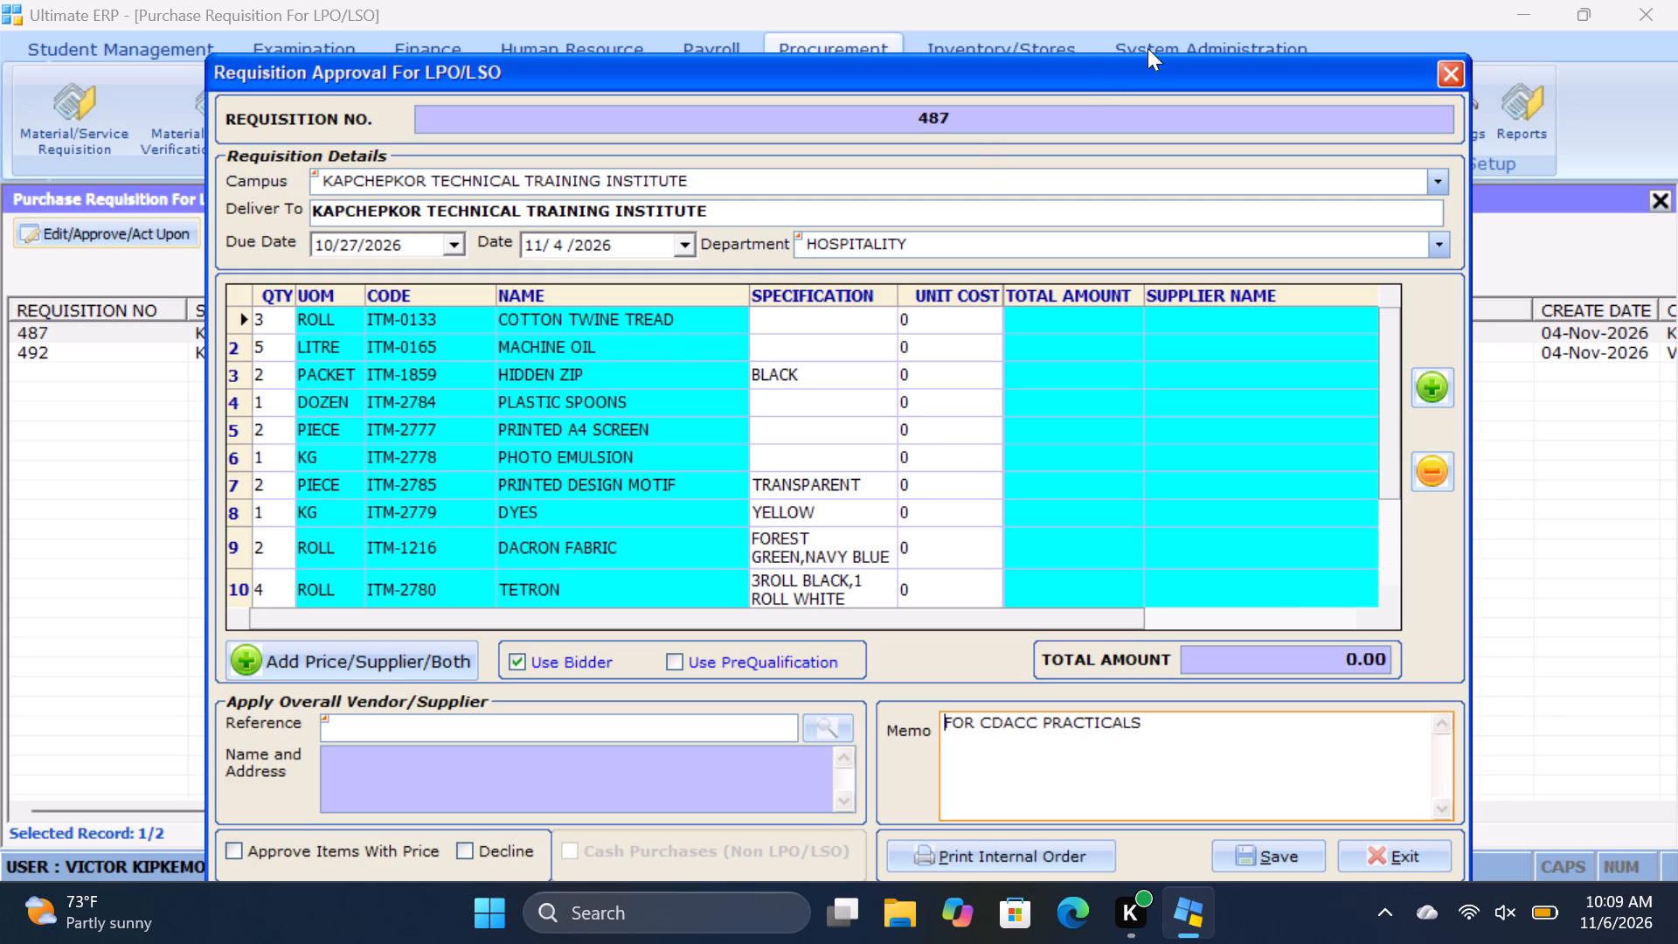
left_click(1451, 66)
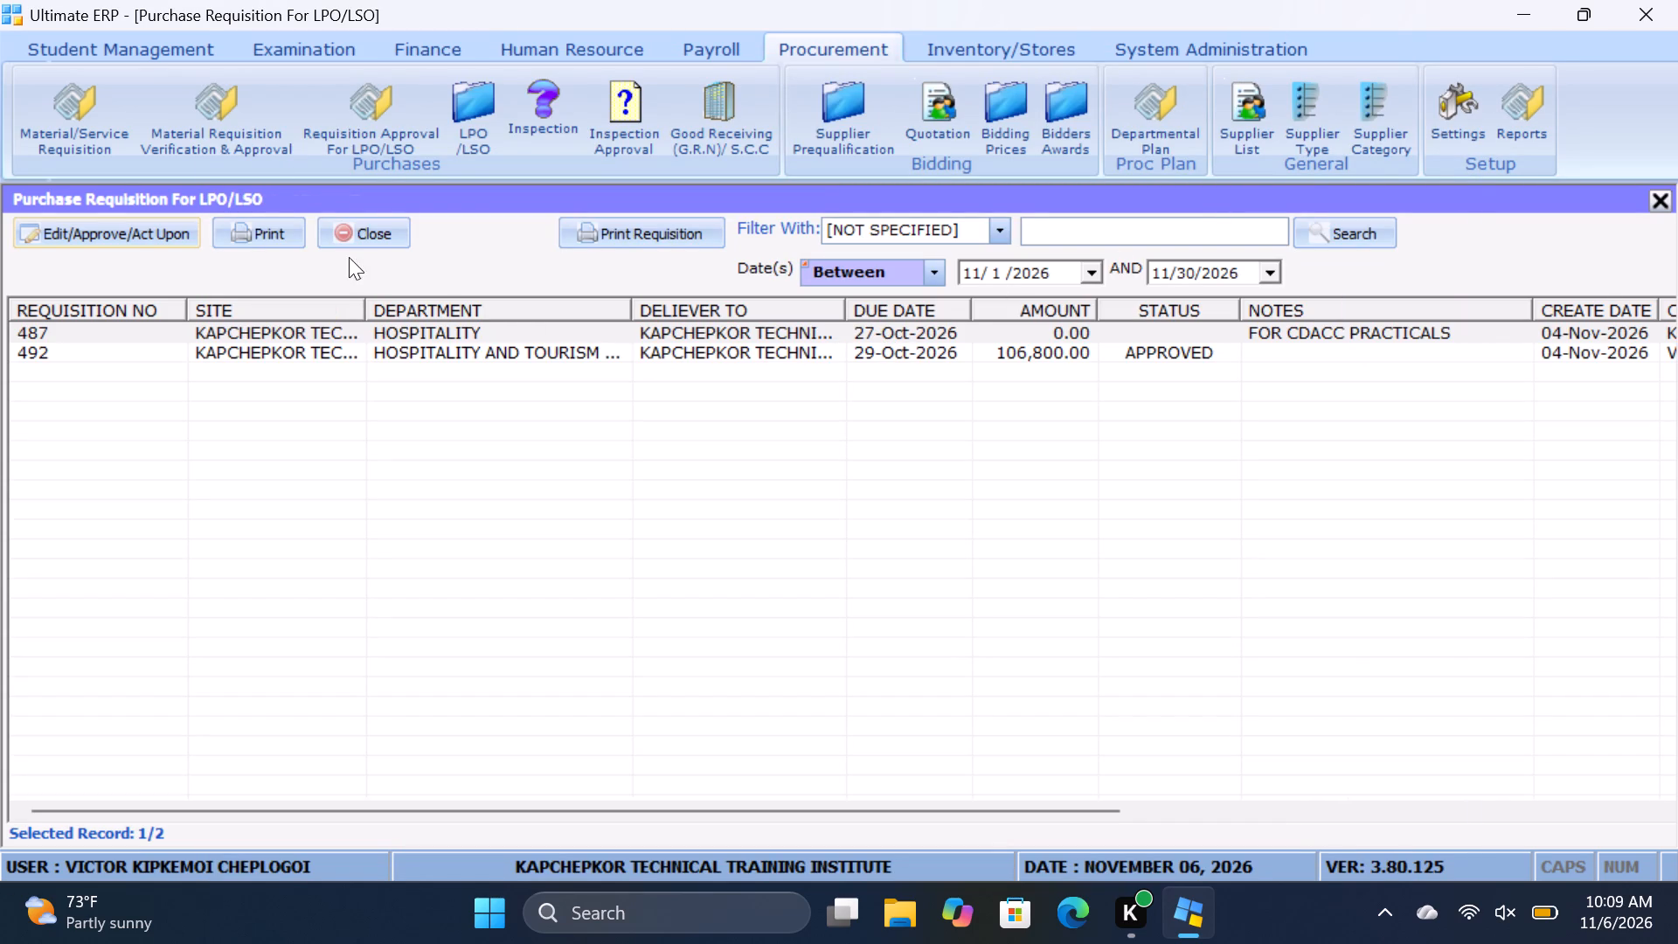
left_click(251, 125)
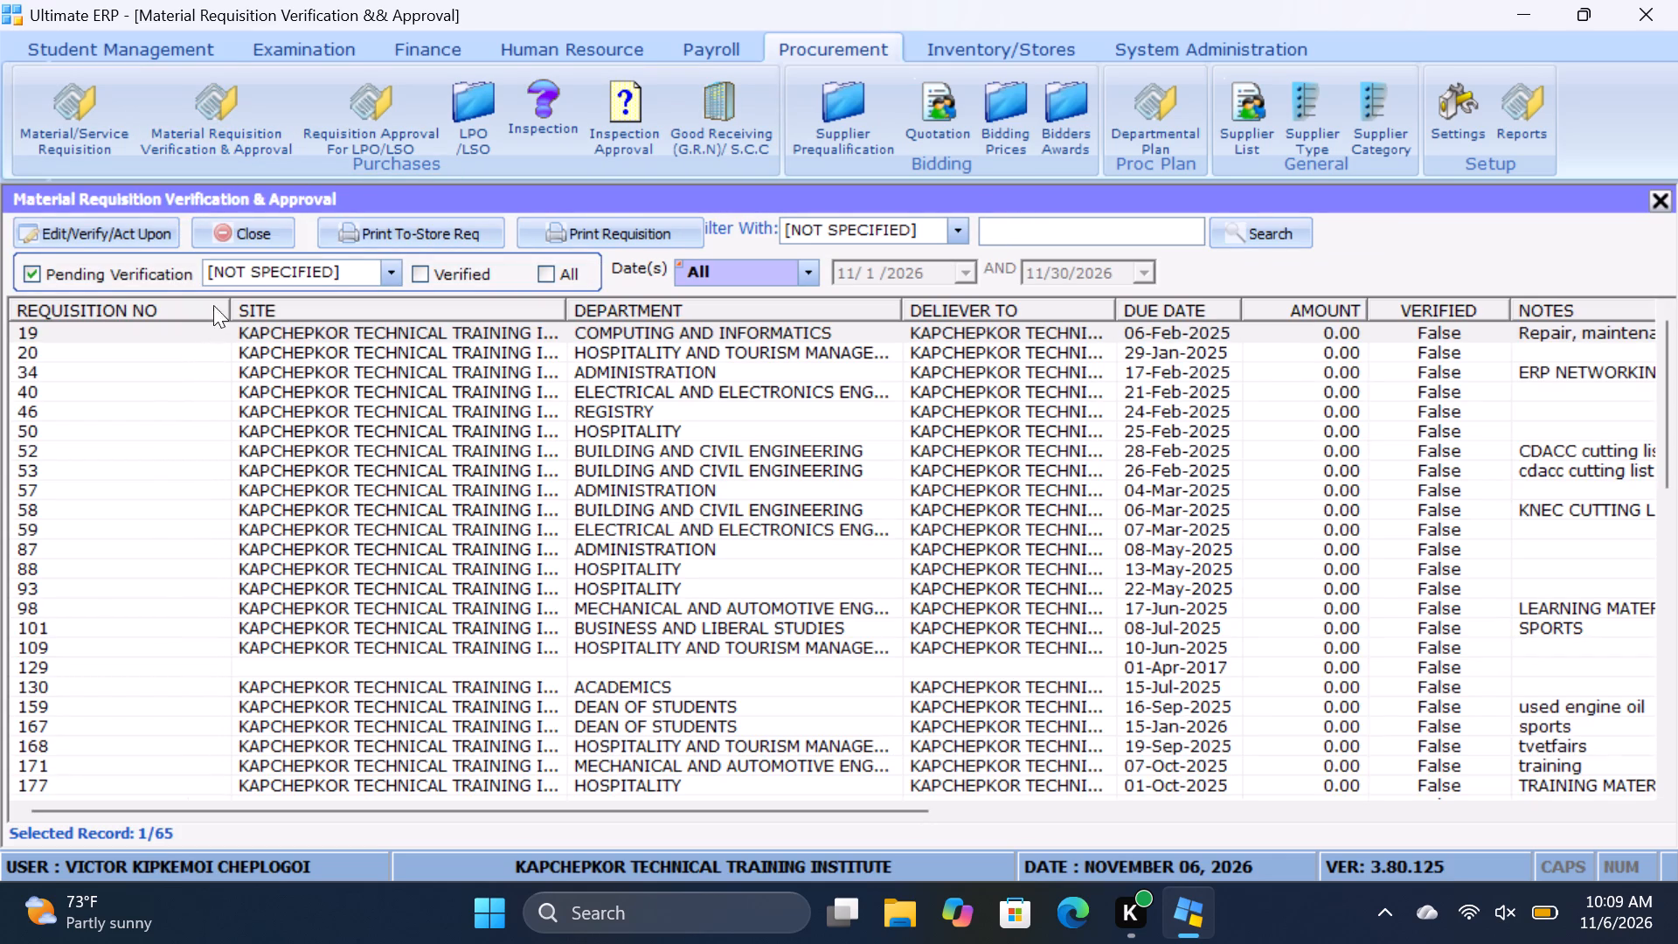
left_click(336, 112)
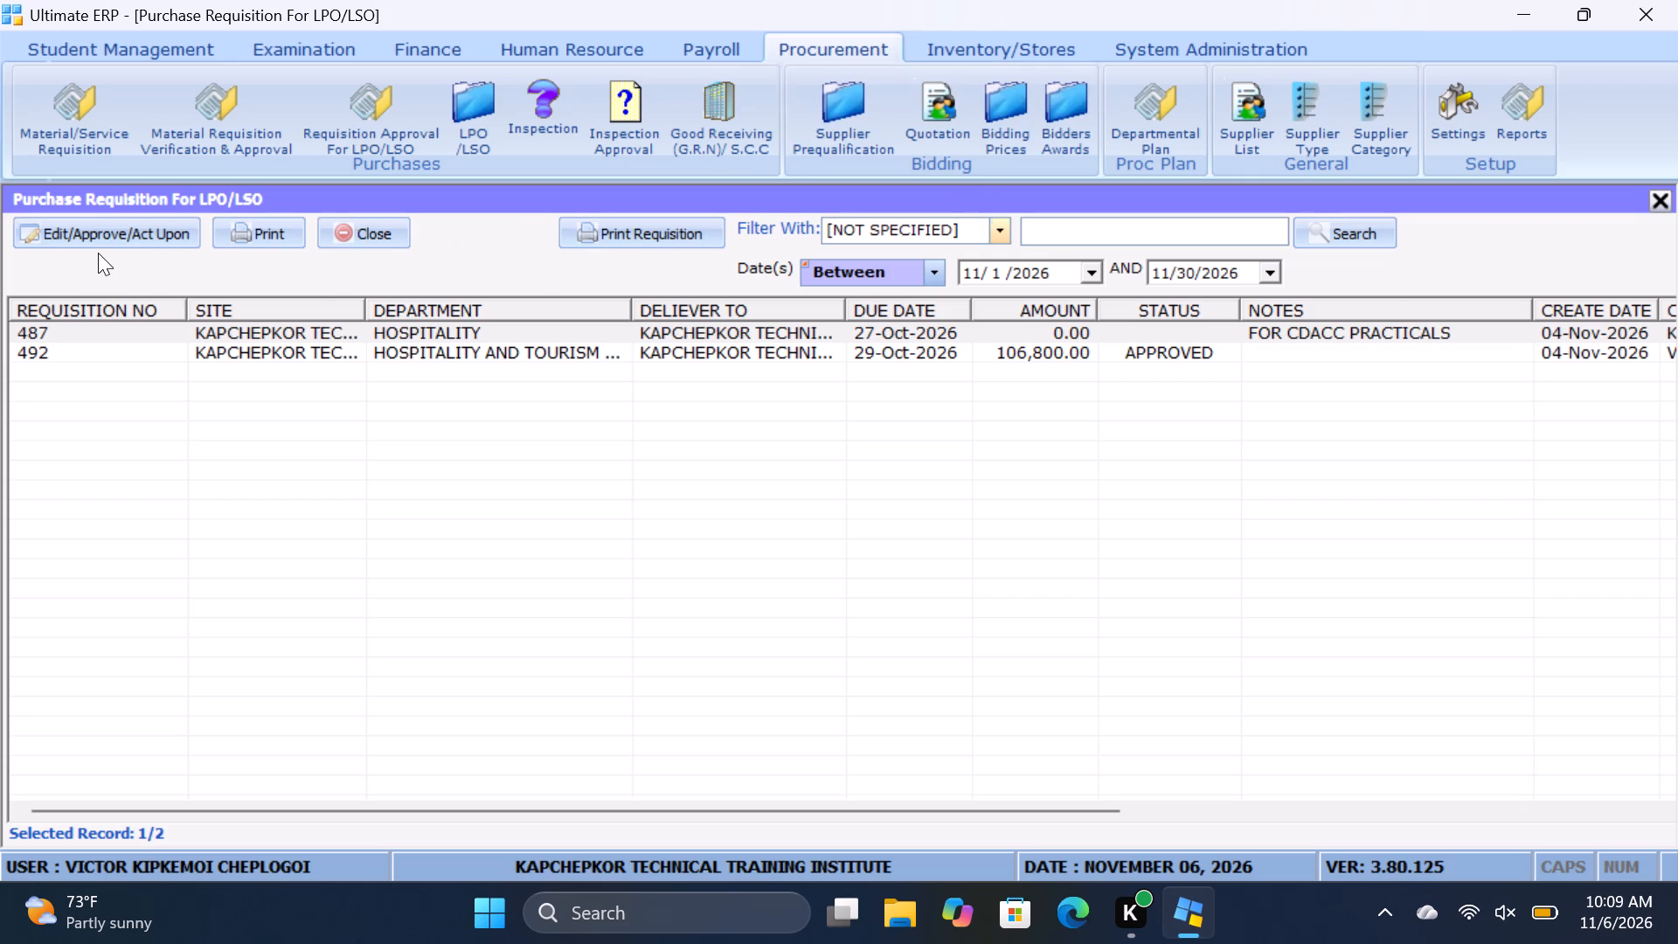
left_click(149, 239)
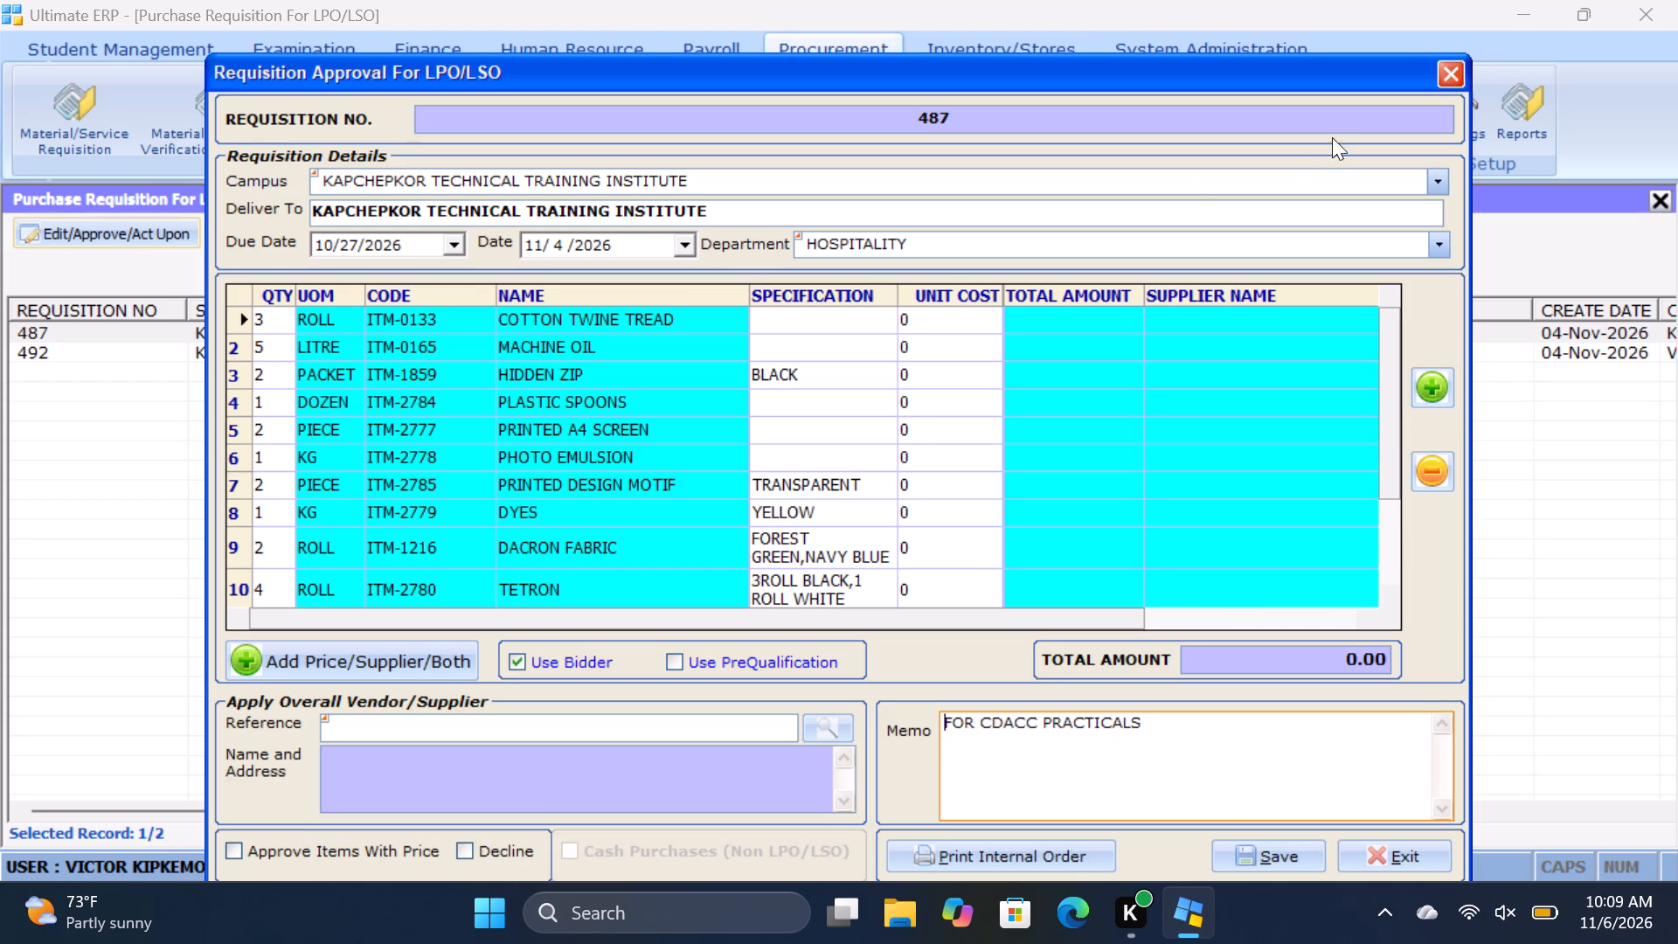
left_click(1447, 57)
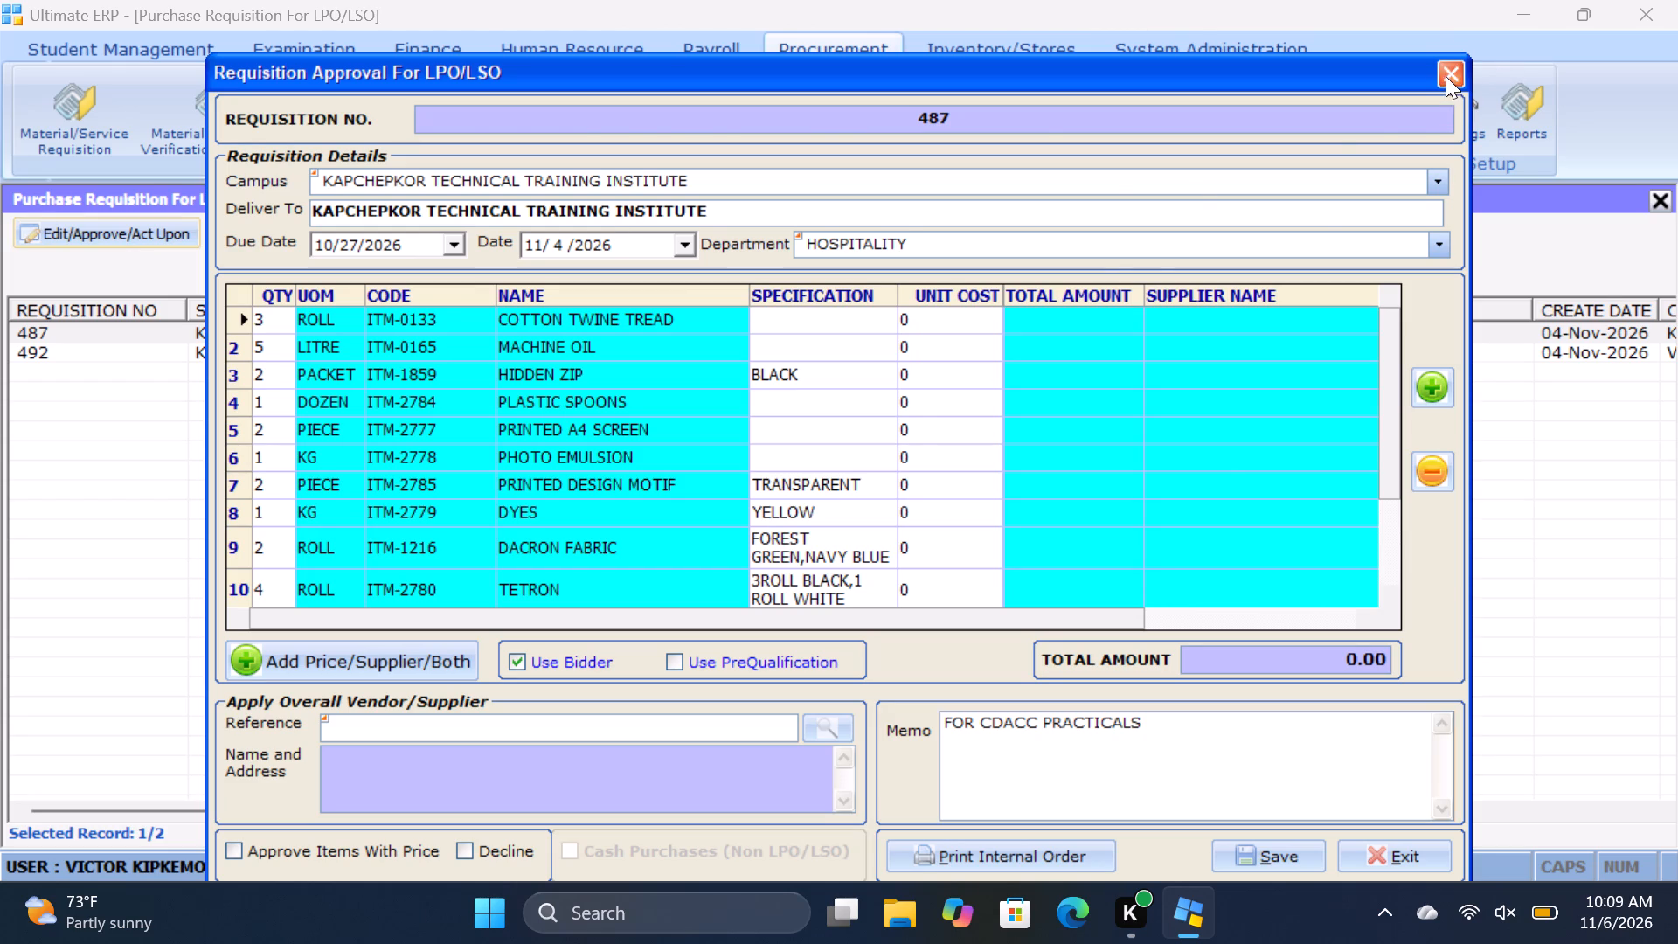
left_click(1445, 74)
Search the purchase requisitions for LPO/LSO for 493.
left_click(1157, 230)
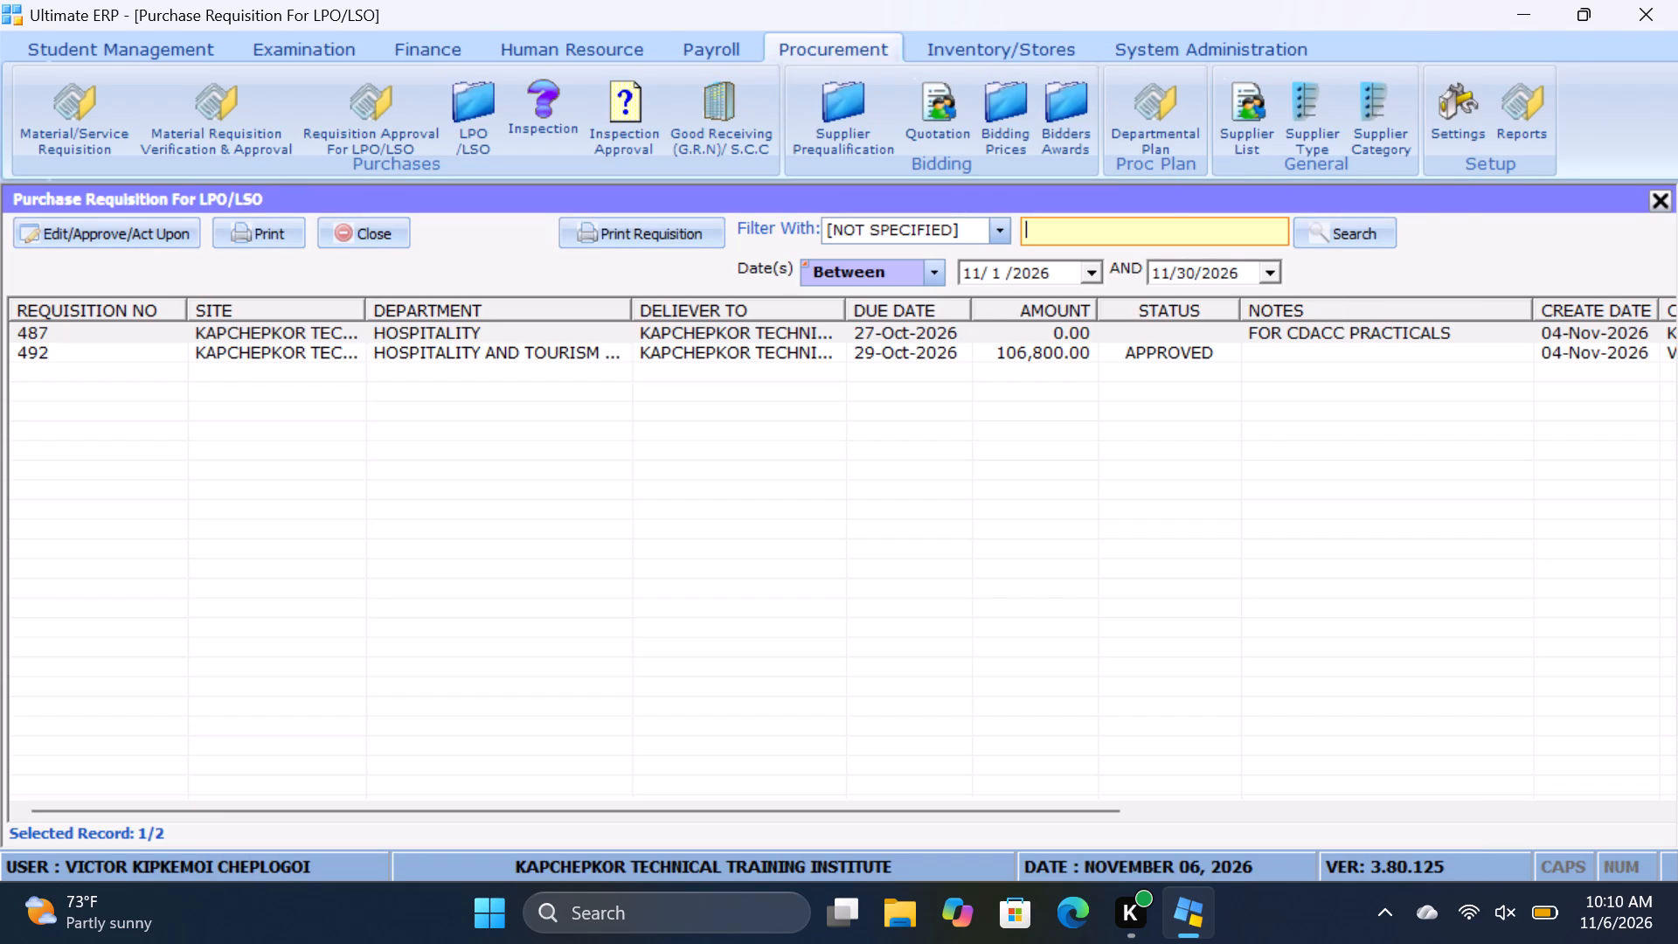
key("4")
key("9")
key("3")
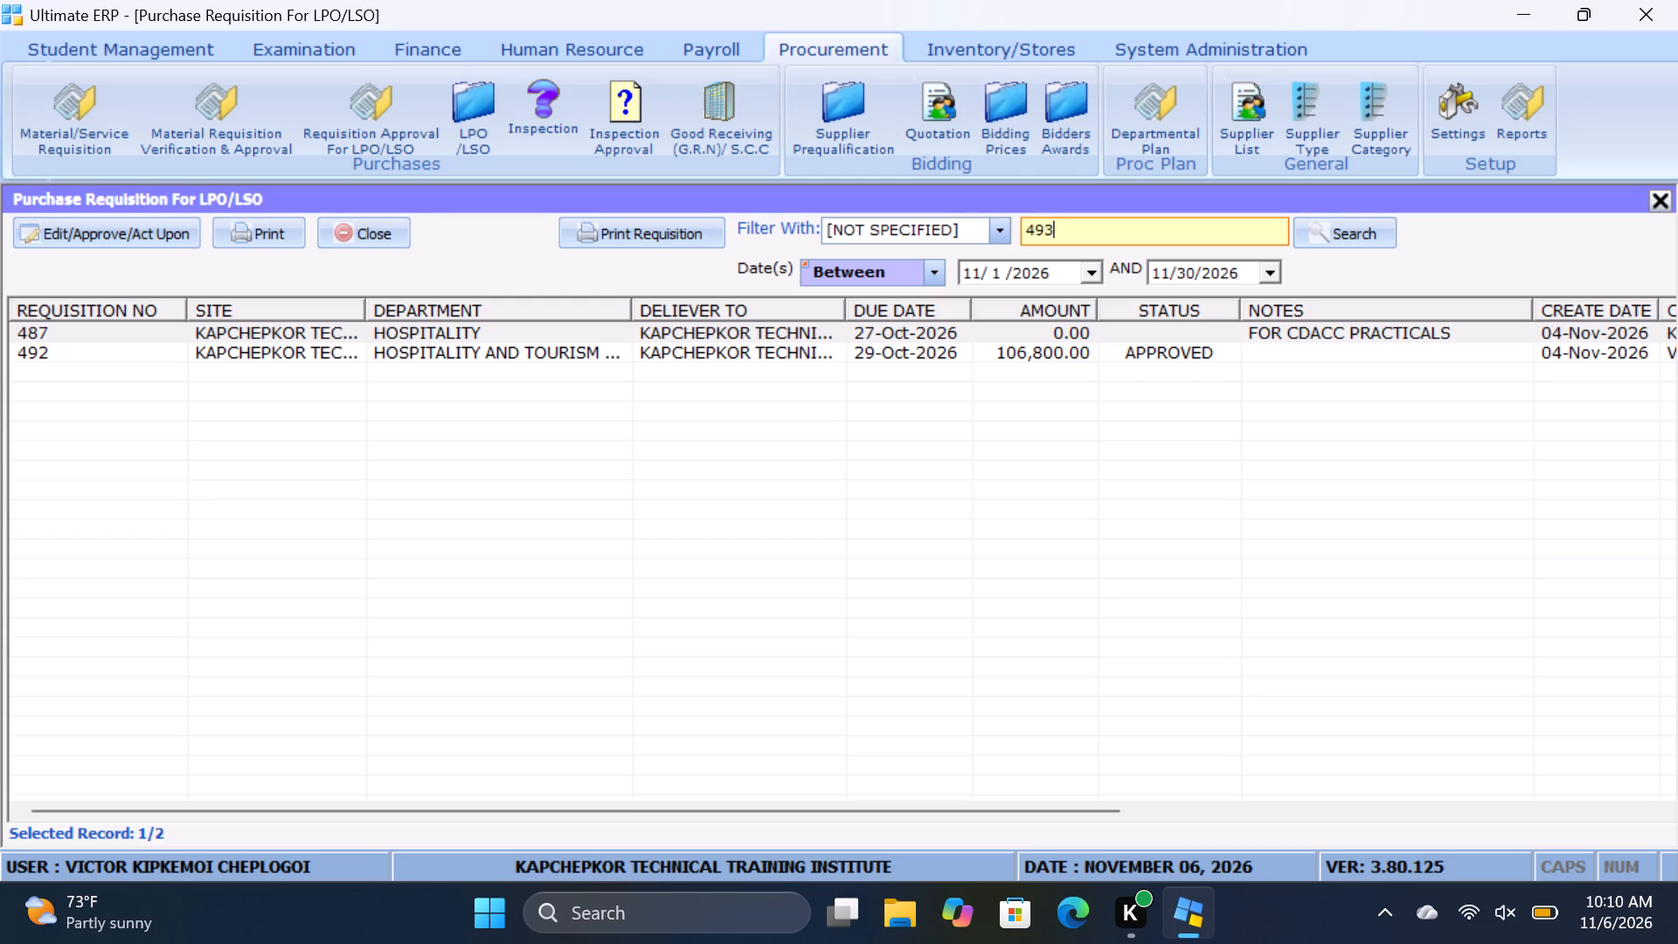
left_click(1353, 225)
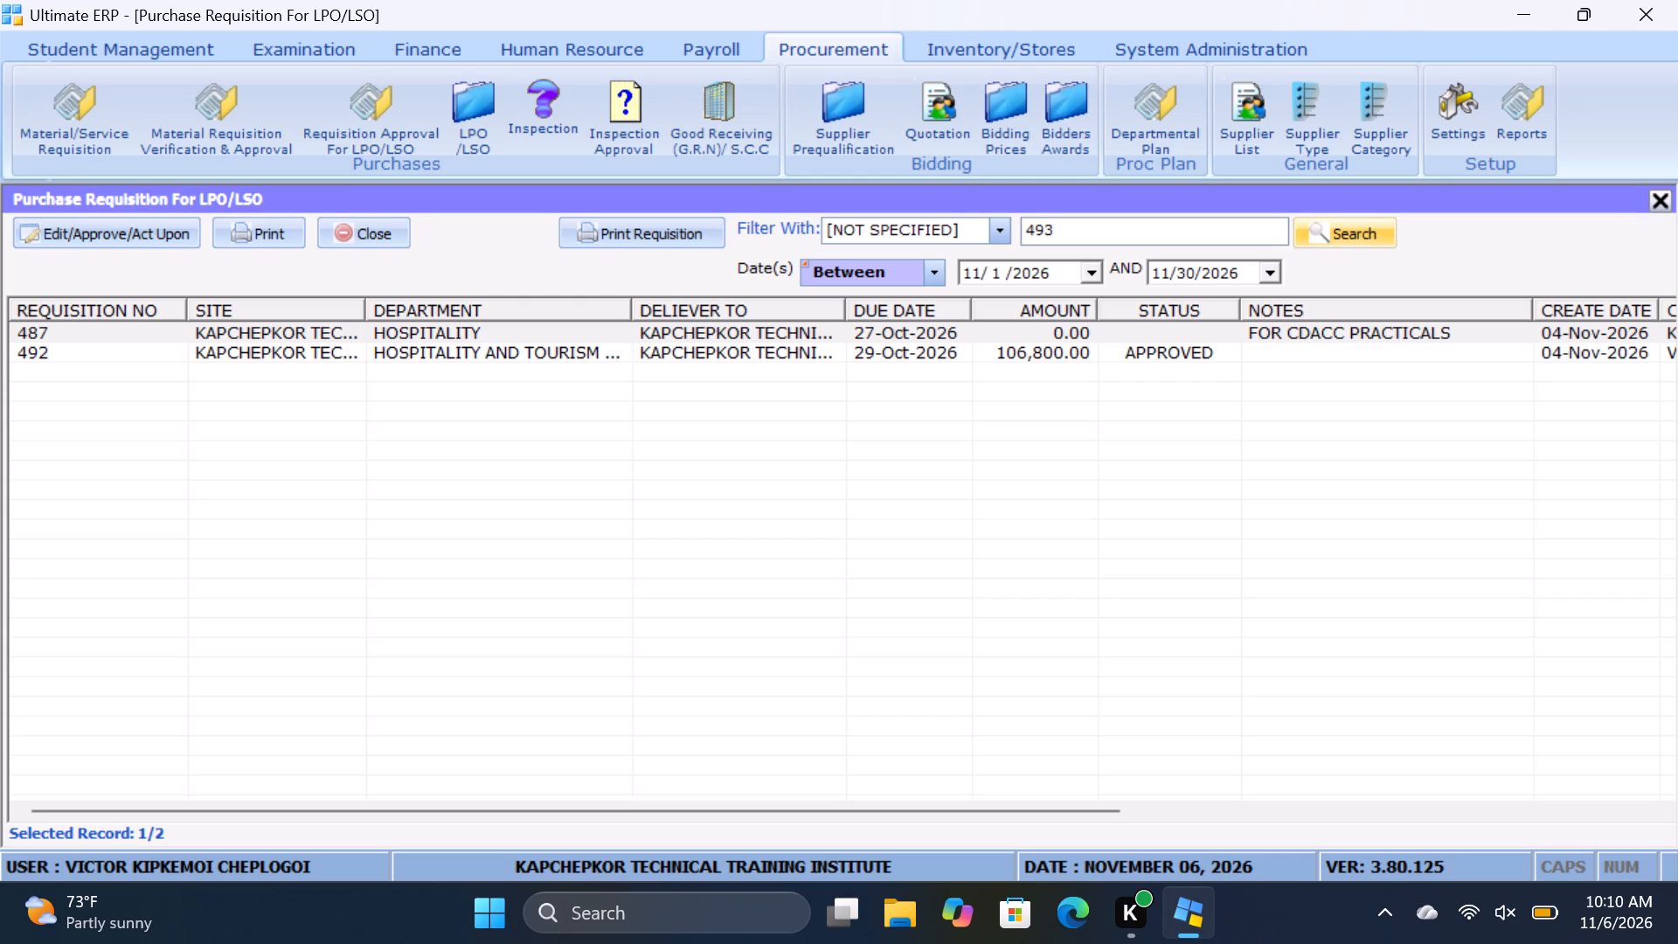
left_click(1353, 226)
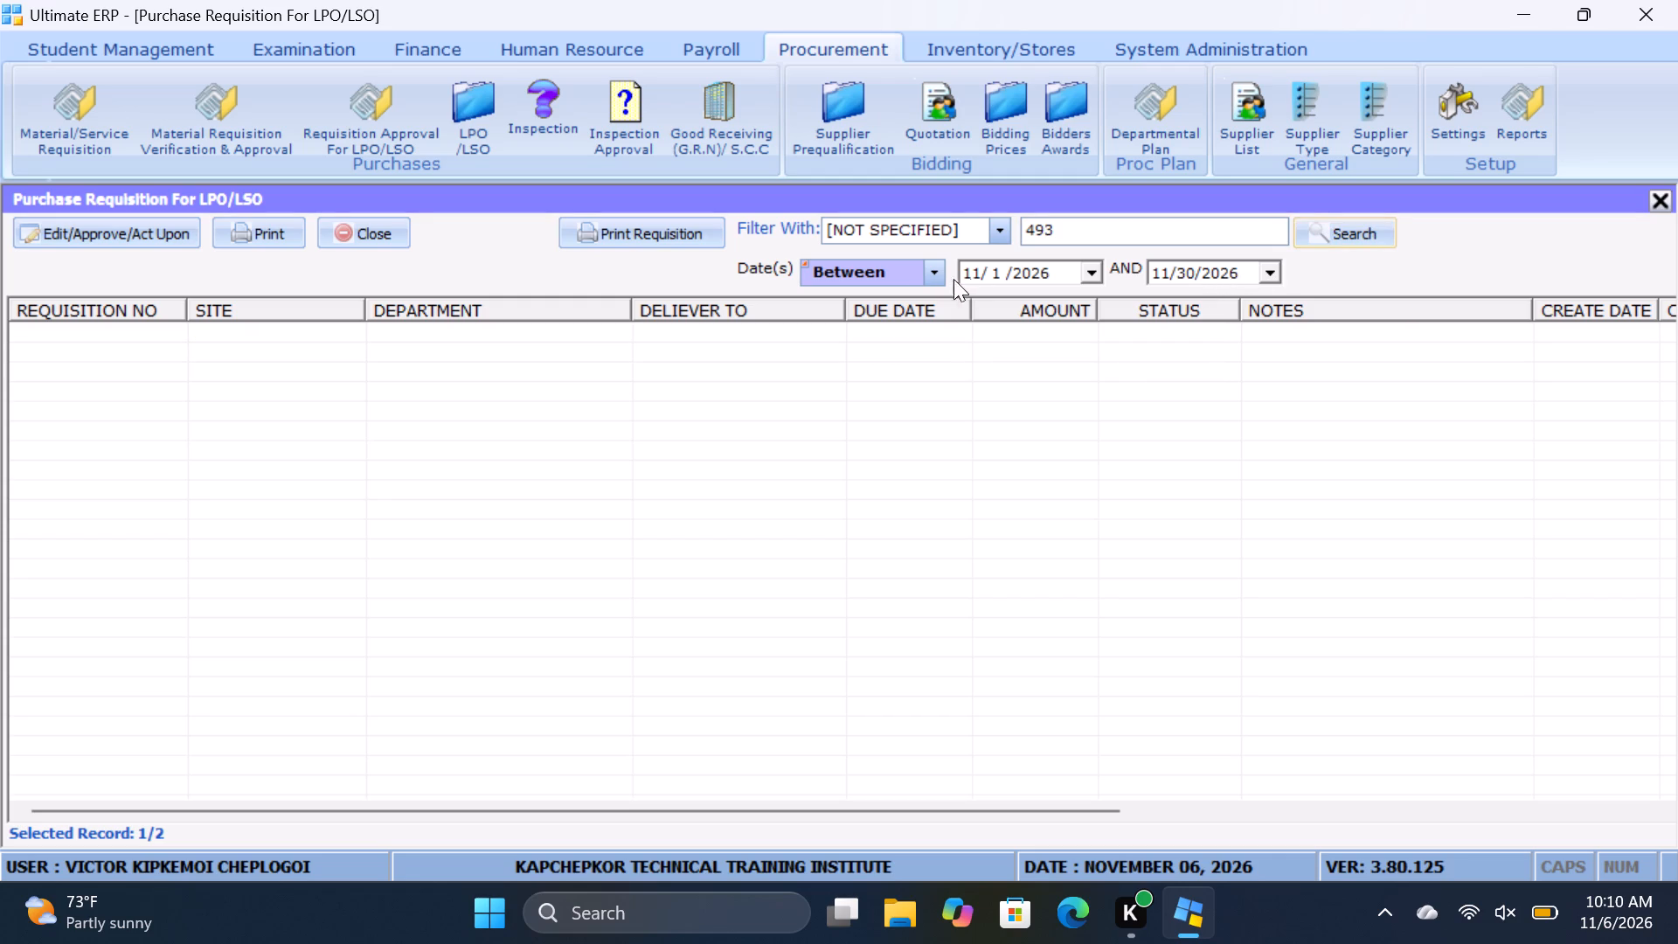
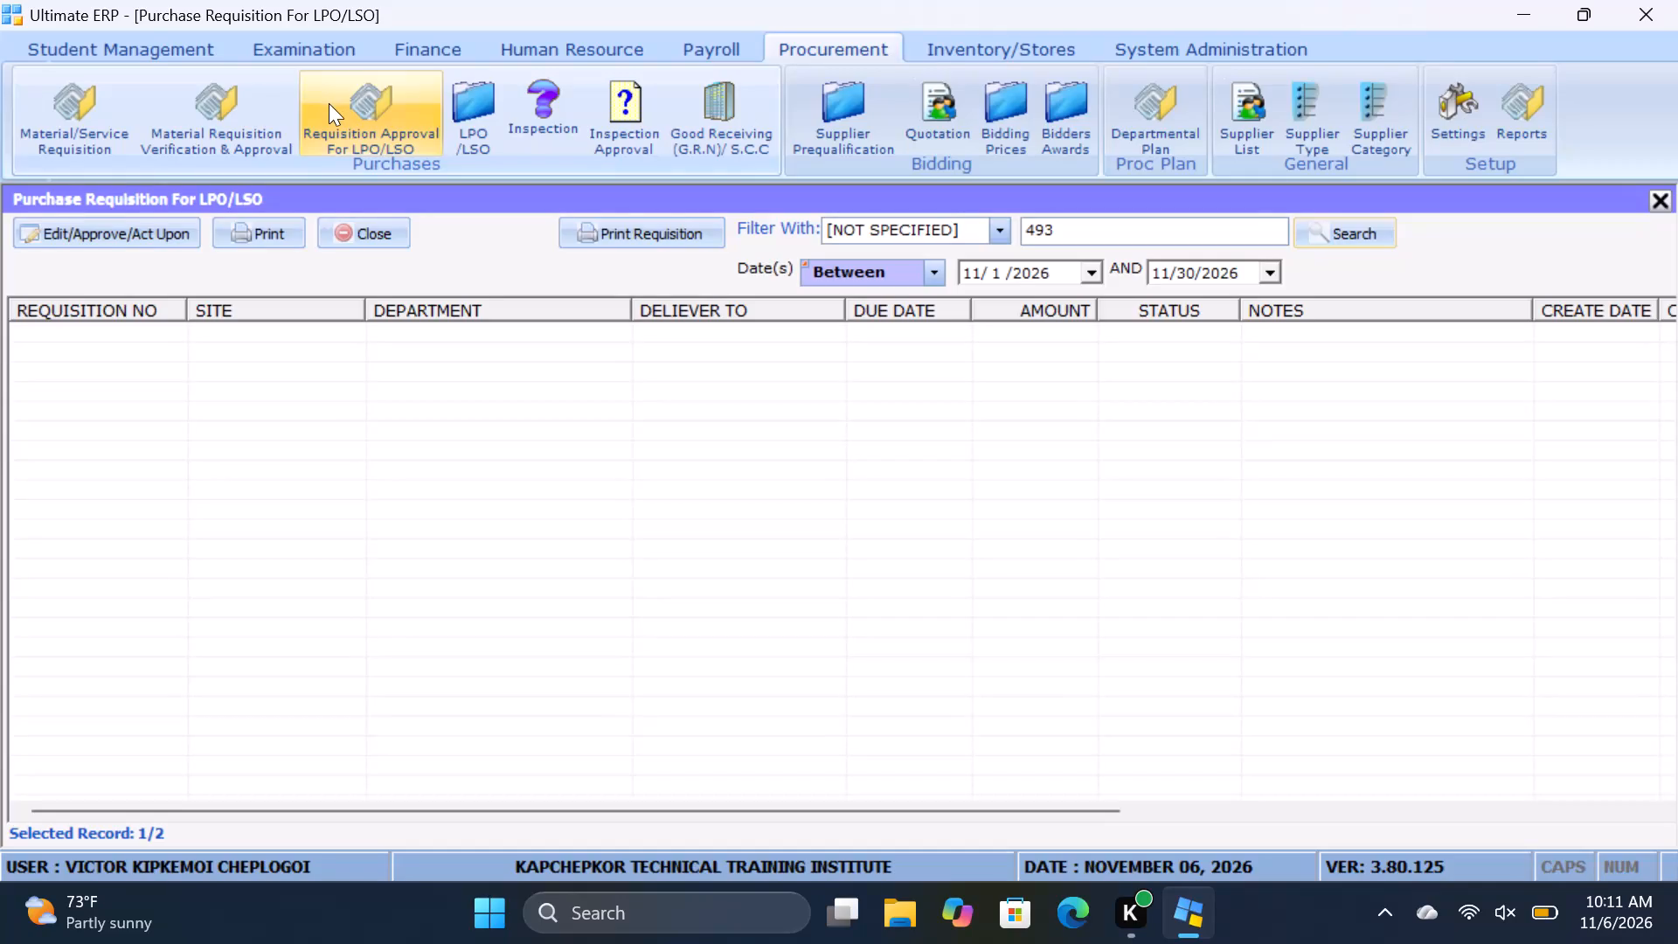
Look through the full list of material requisitions pending verification for requisition 493.
left_click(186, 116)
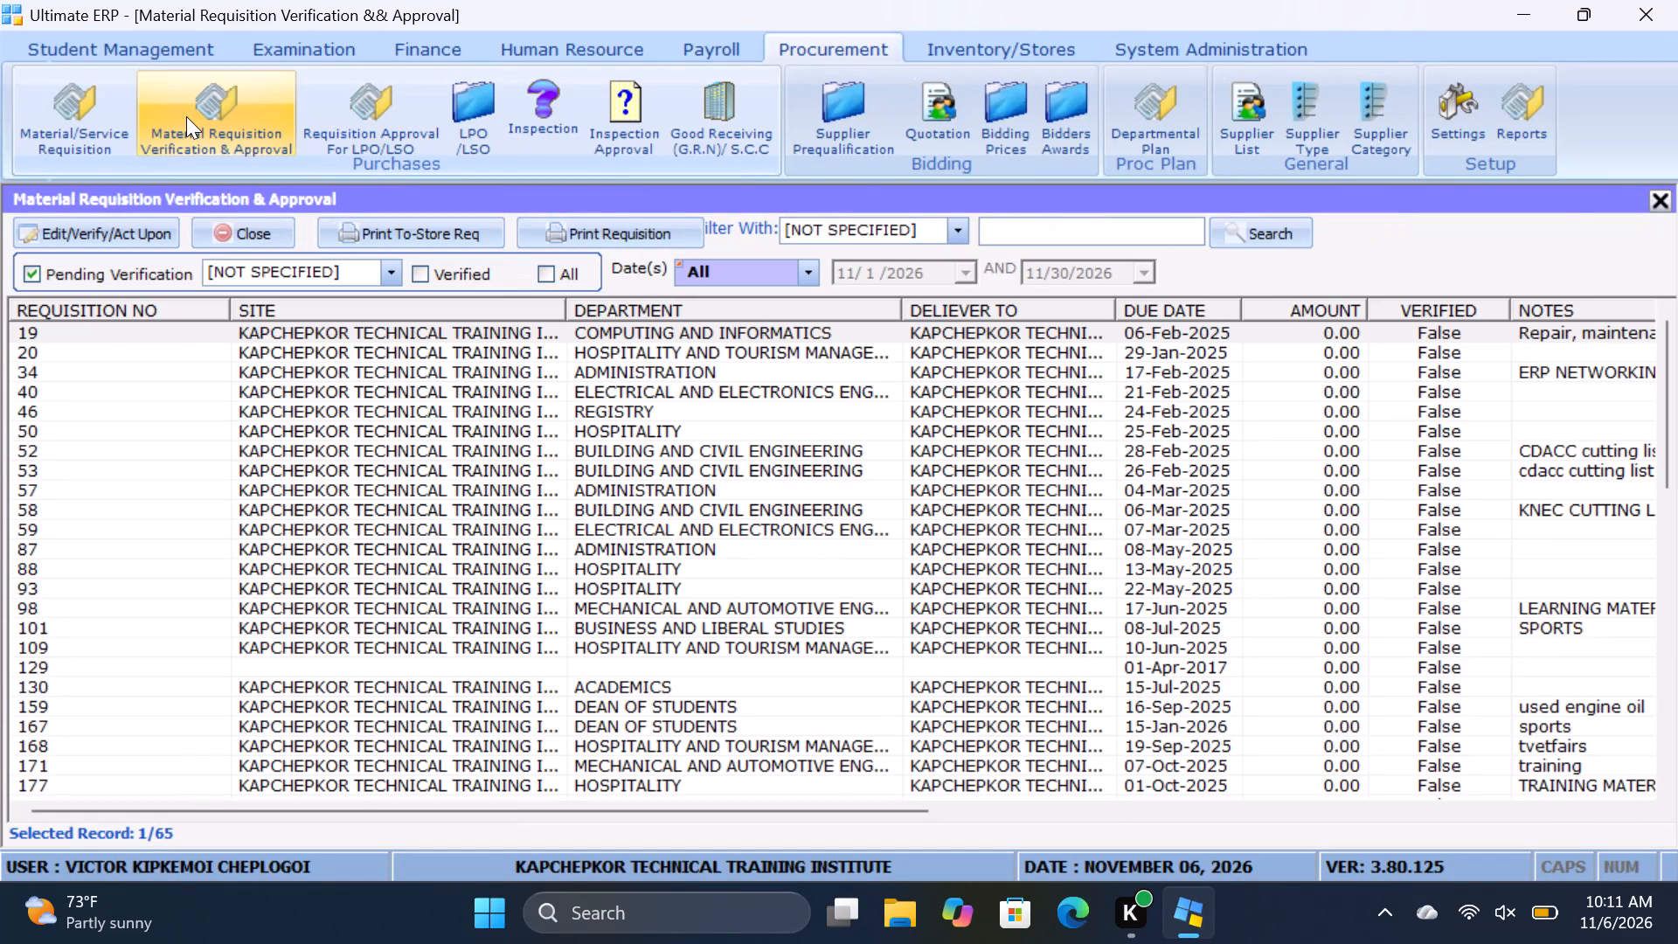
scroll(421, 531, "down", 9)
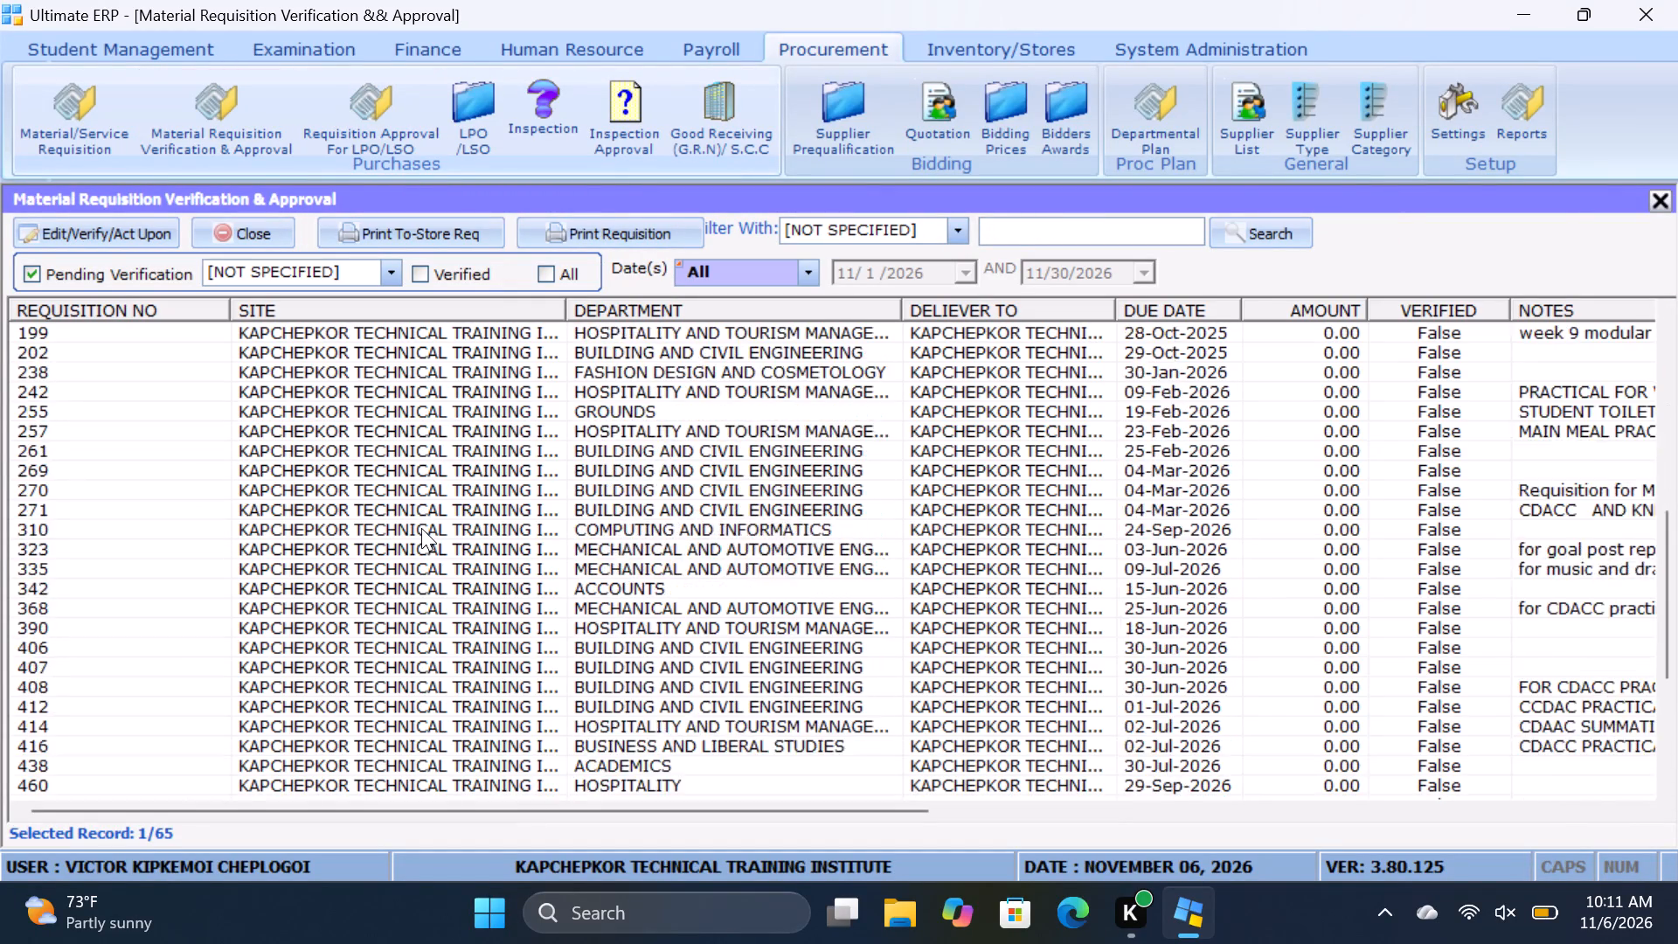
scroll(421, 528, "down", 4)
scroll(419, 525, "down", 20)
scroll(419, 525, "down", 5)
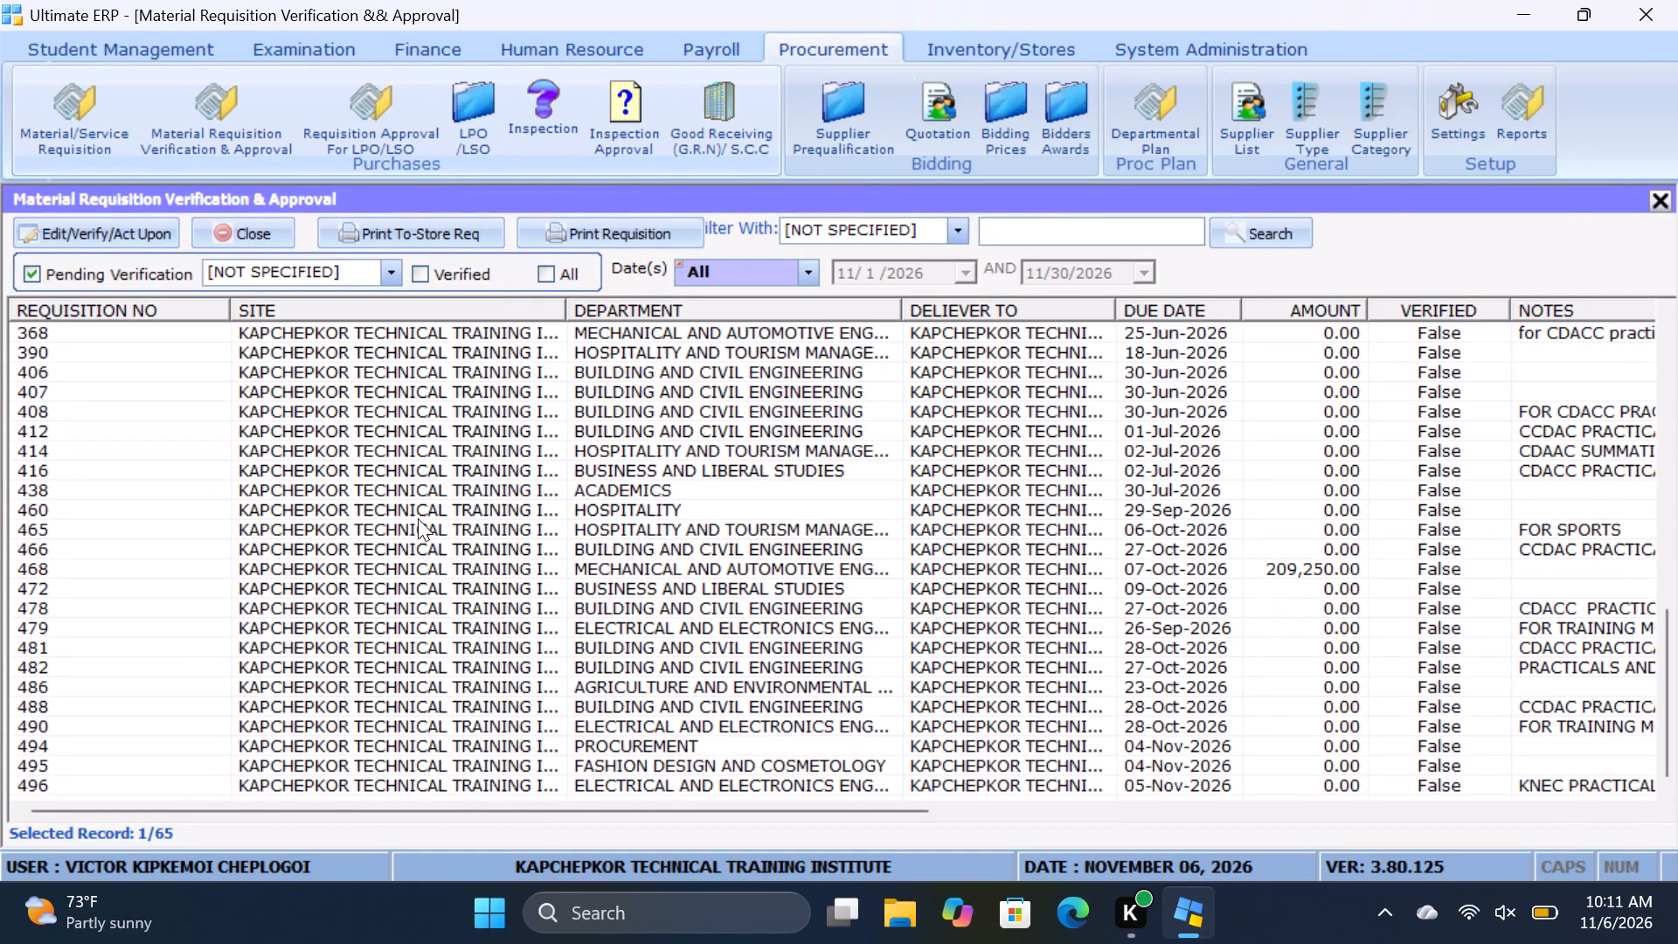
scroll(417, 515, "up", 11)
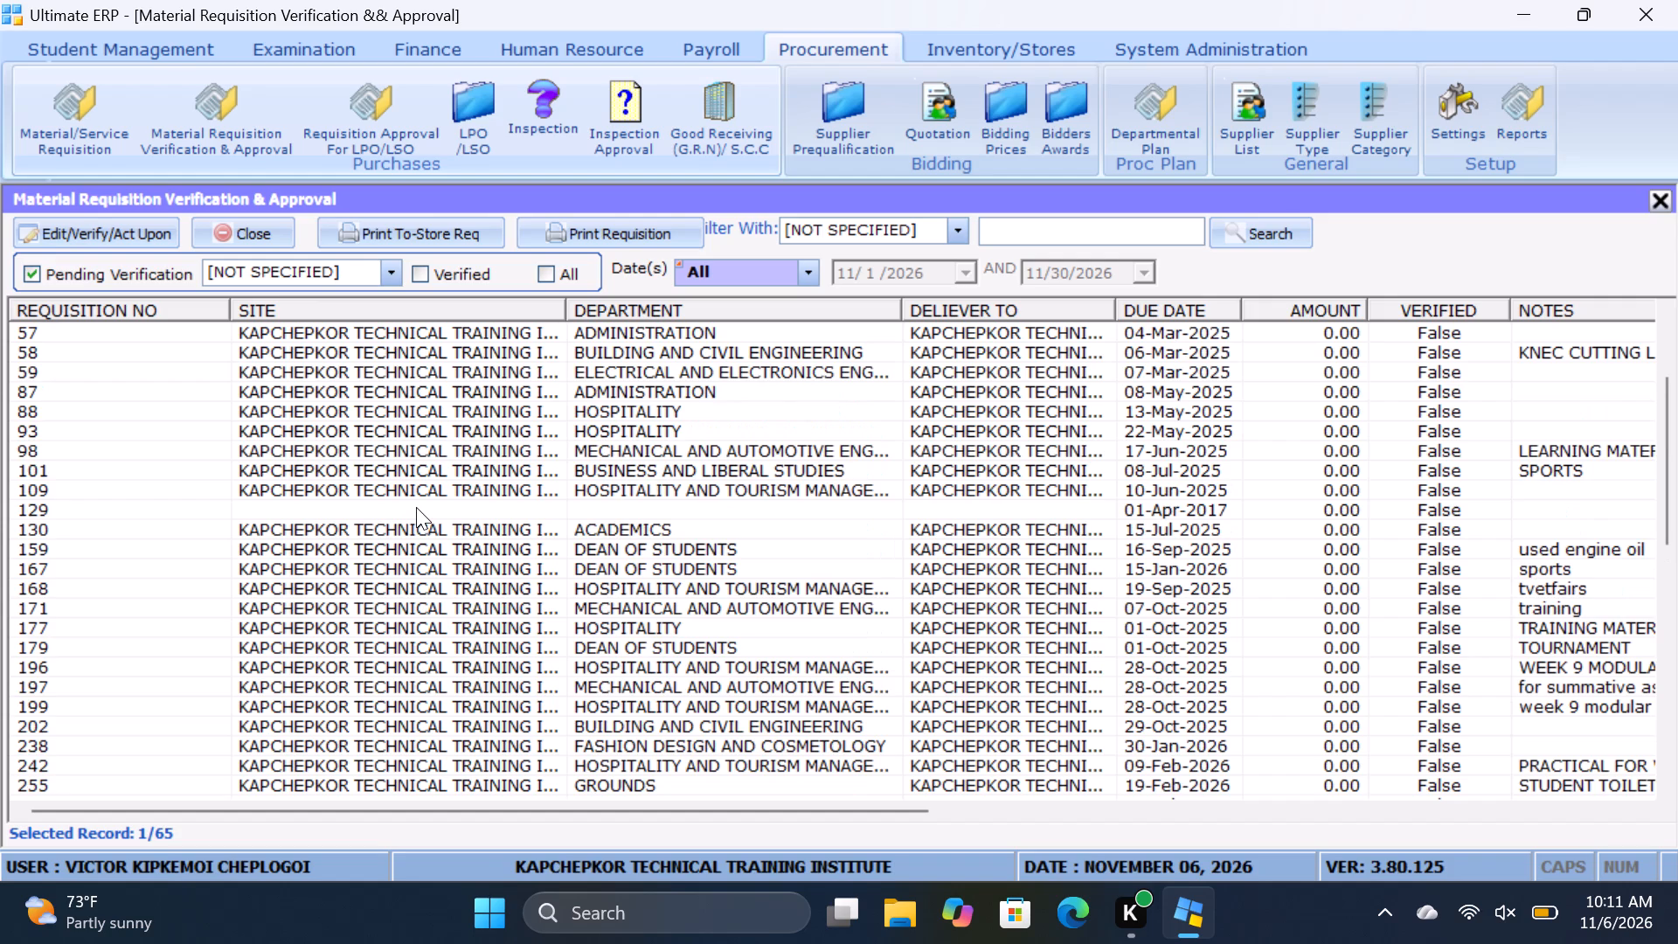
scroll(416, 507, "up", 7)
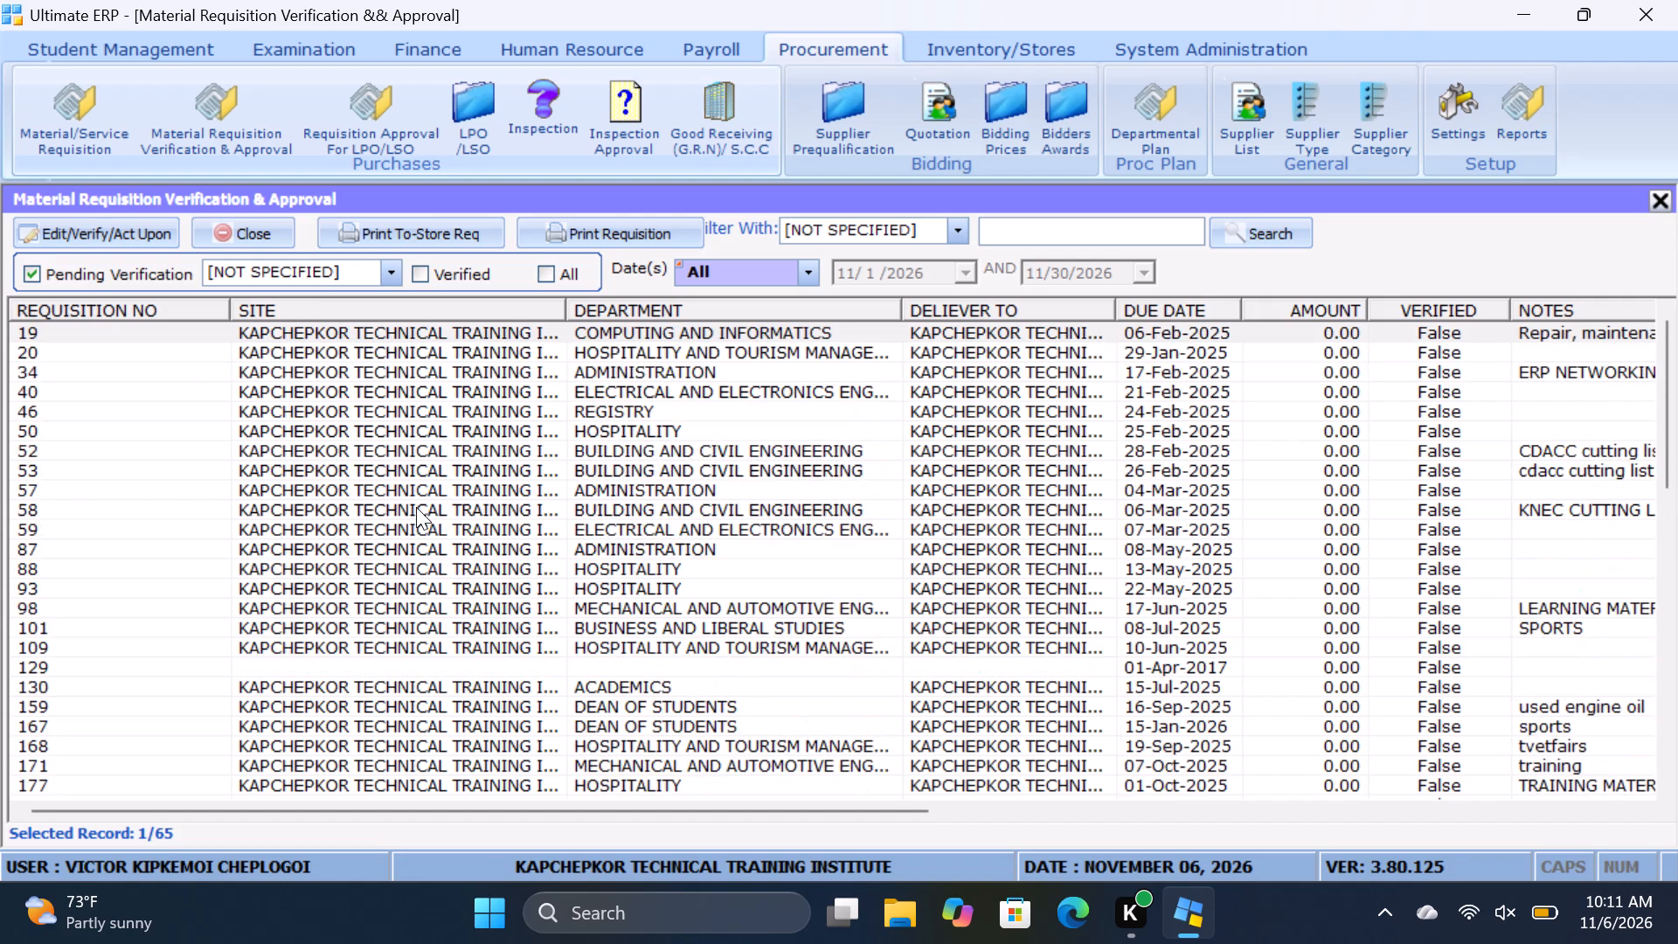
scroll(416, 507, "down", 15)
scroll(415, 508, "down", 8)
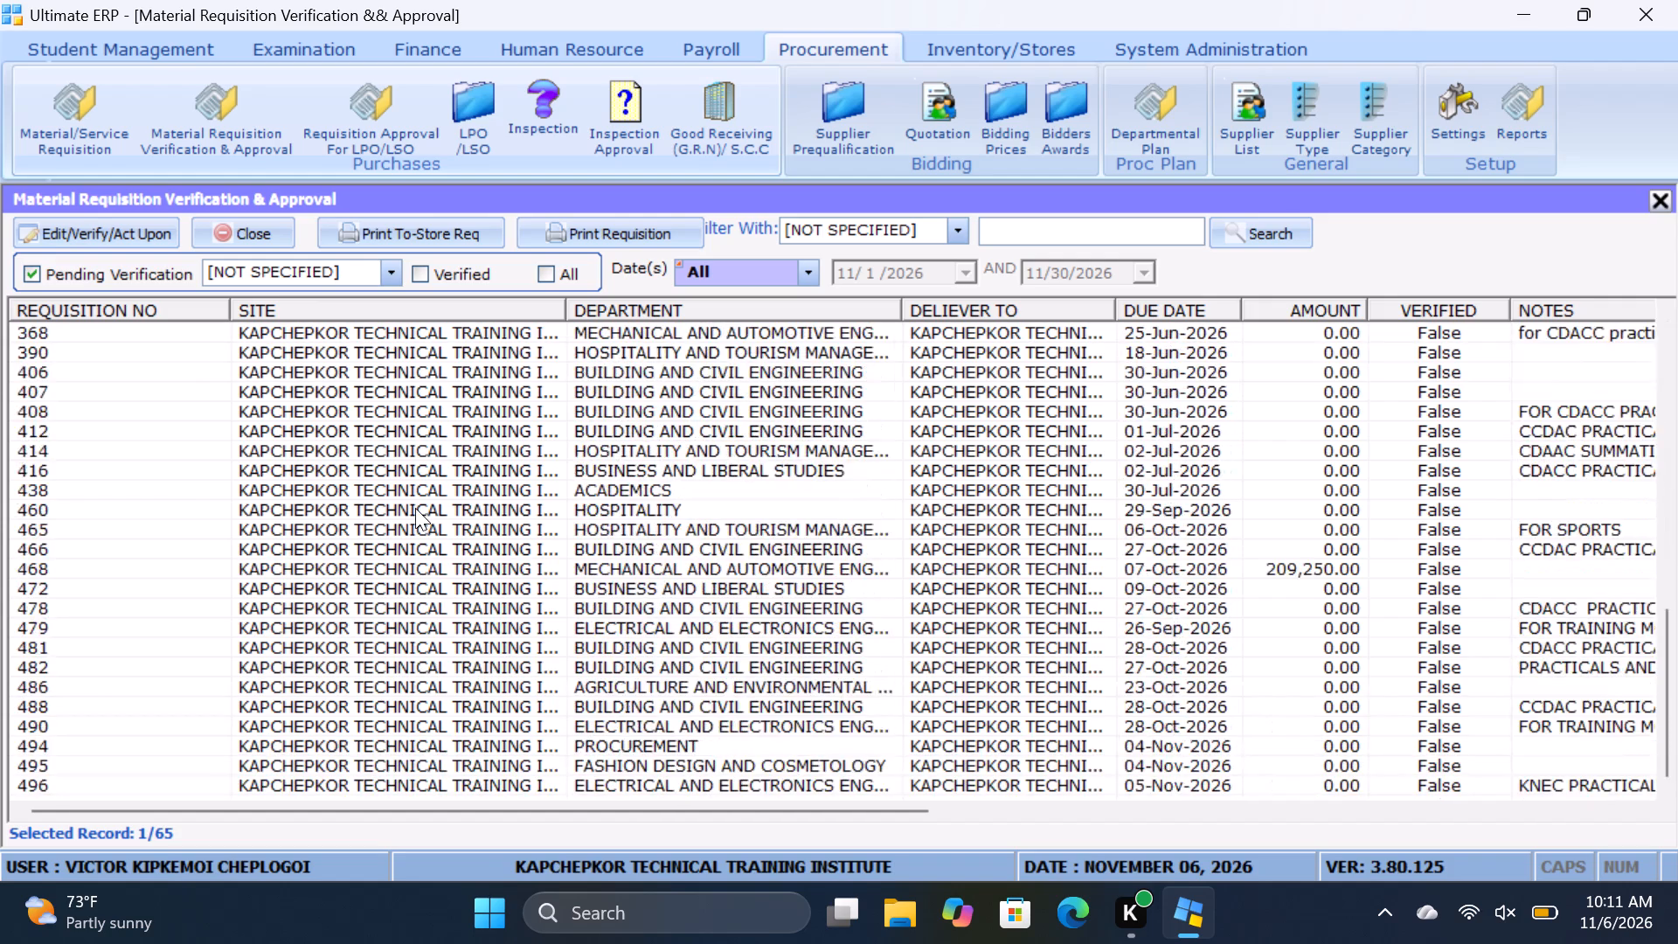
scroll(415, 508, "down", 6)
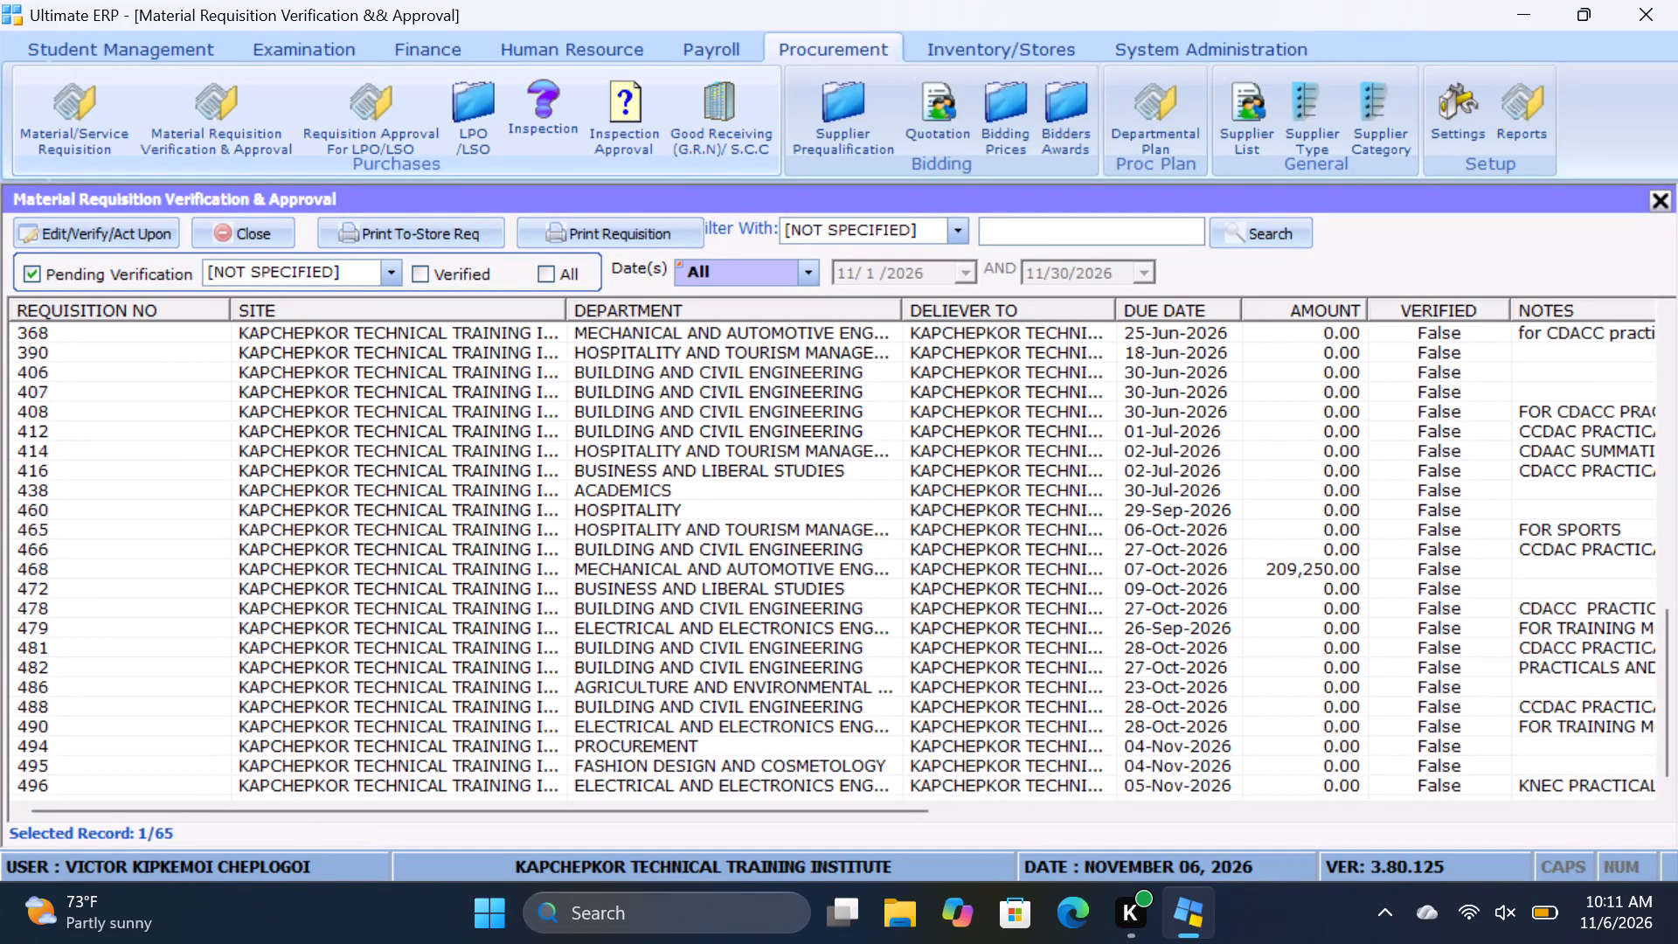
Launch WhatsApp.
left_click(476, 918)
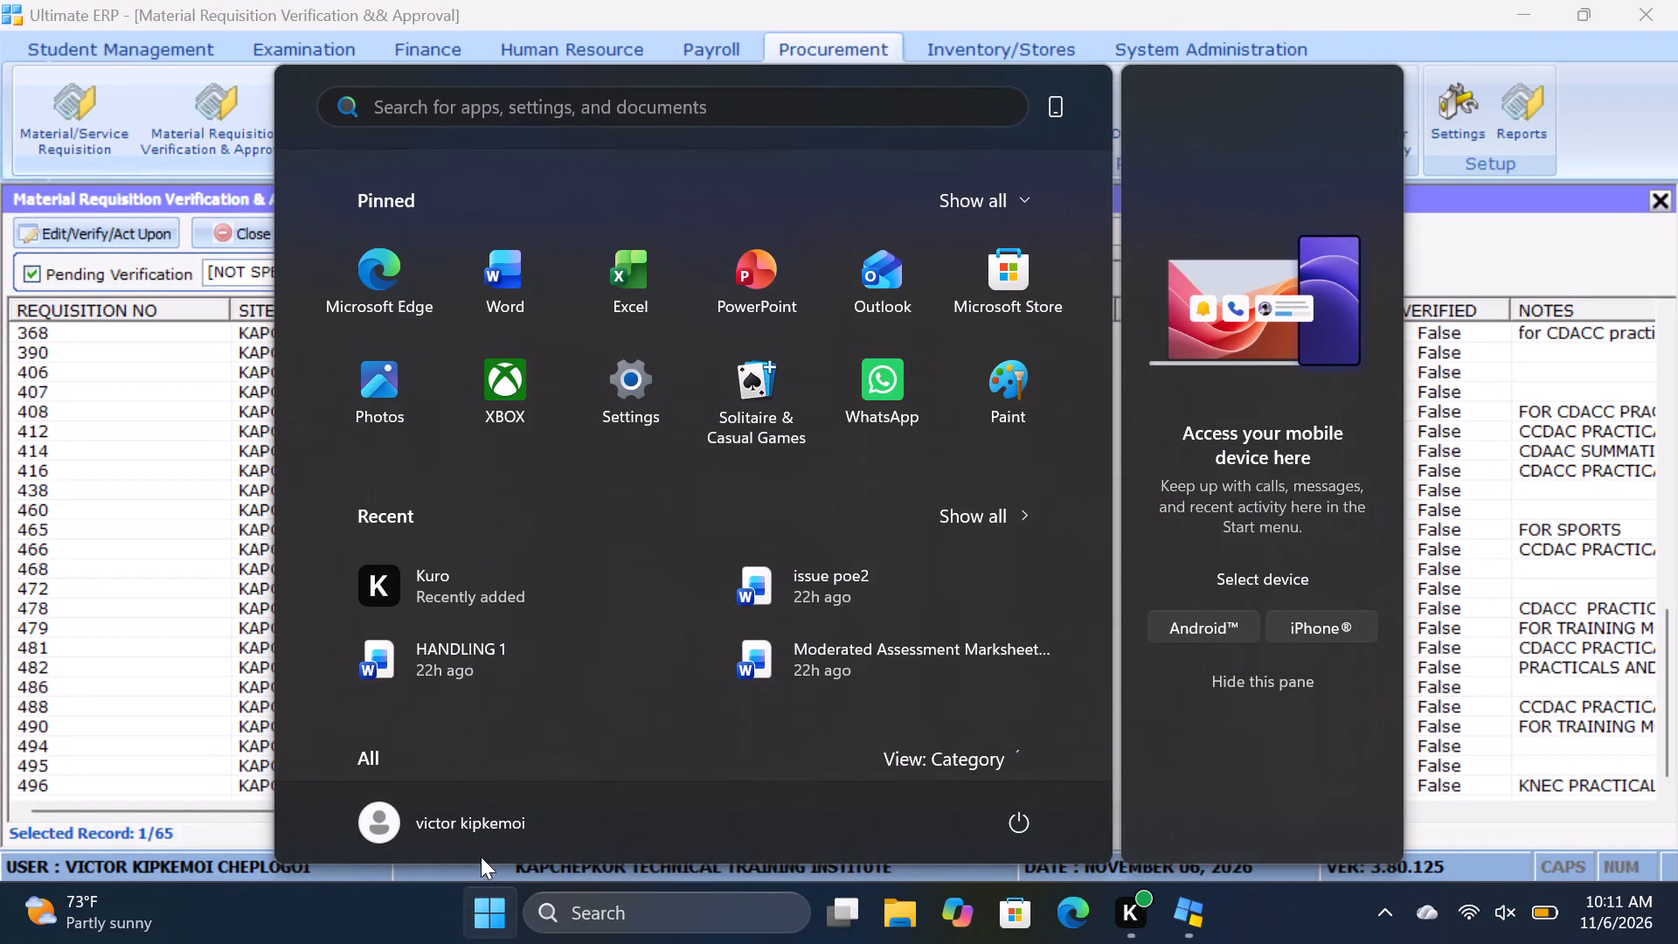
left_click(890, 397)
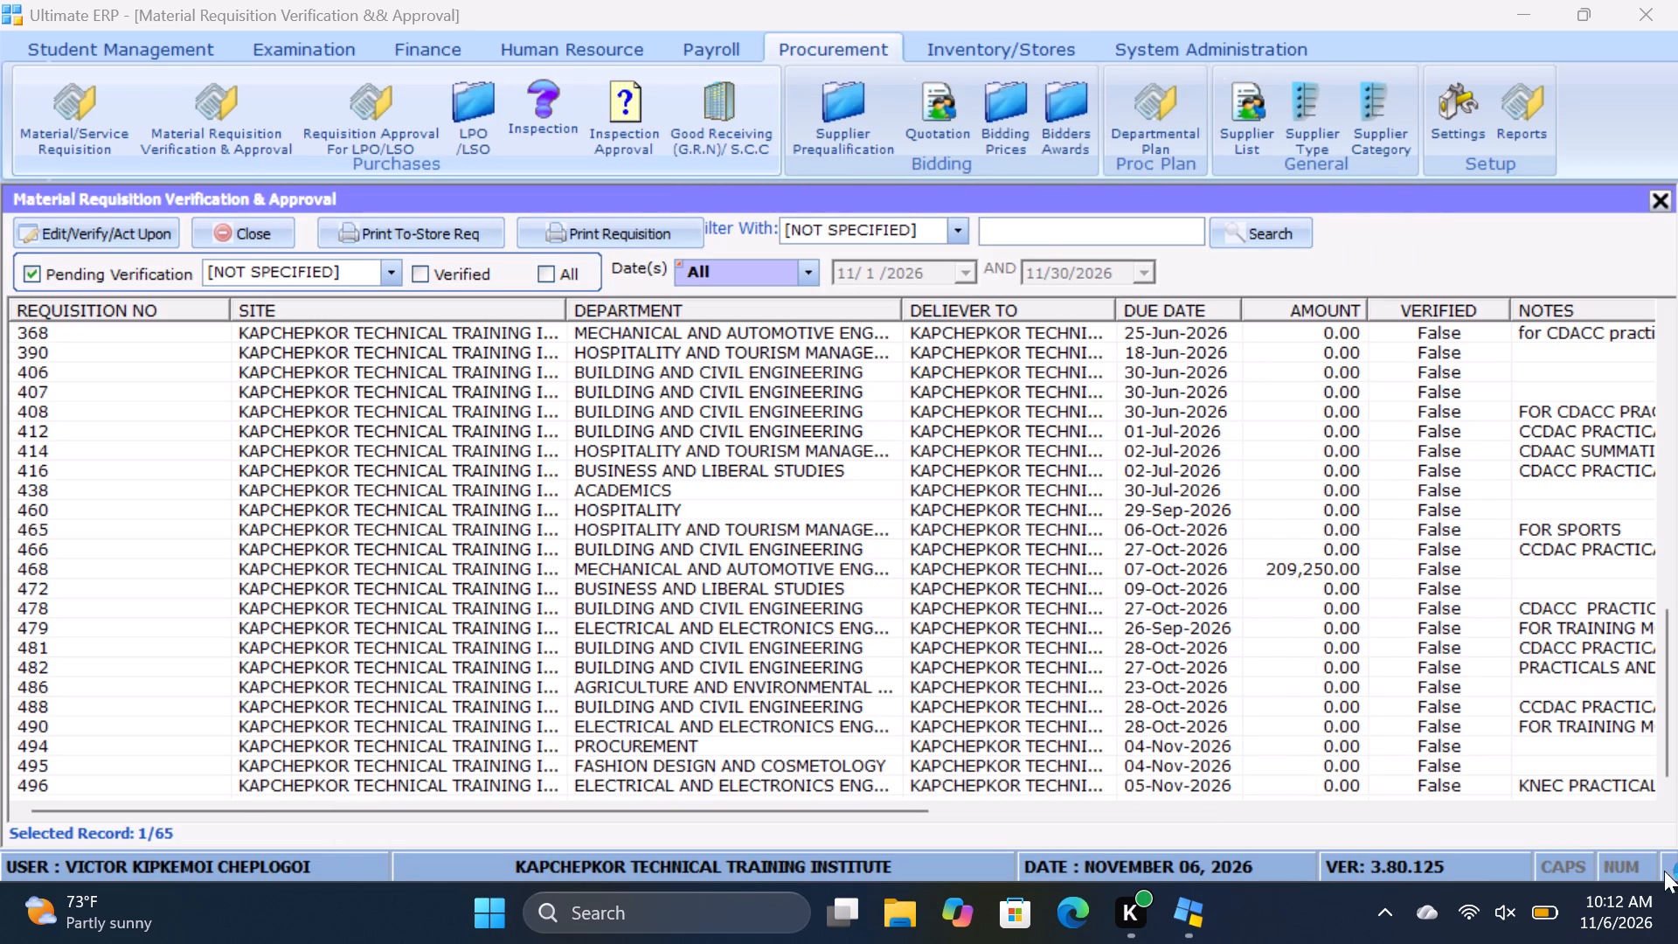
Examine the available Wi-Fi networks and the computer's current Wi-Fi connection.
left_click(1470, 910)
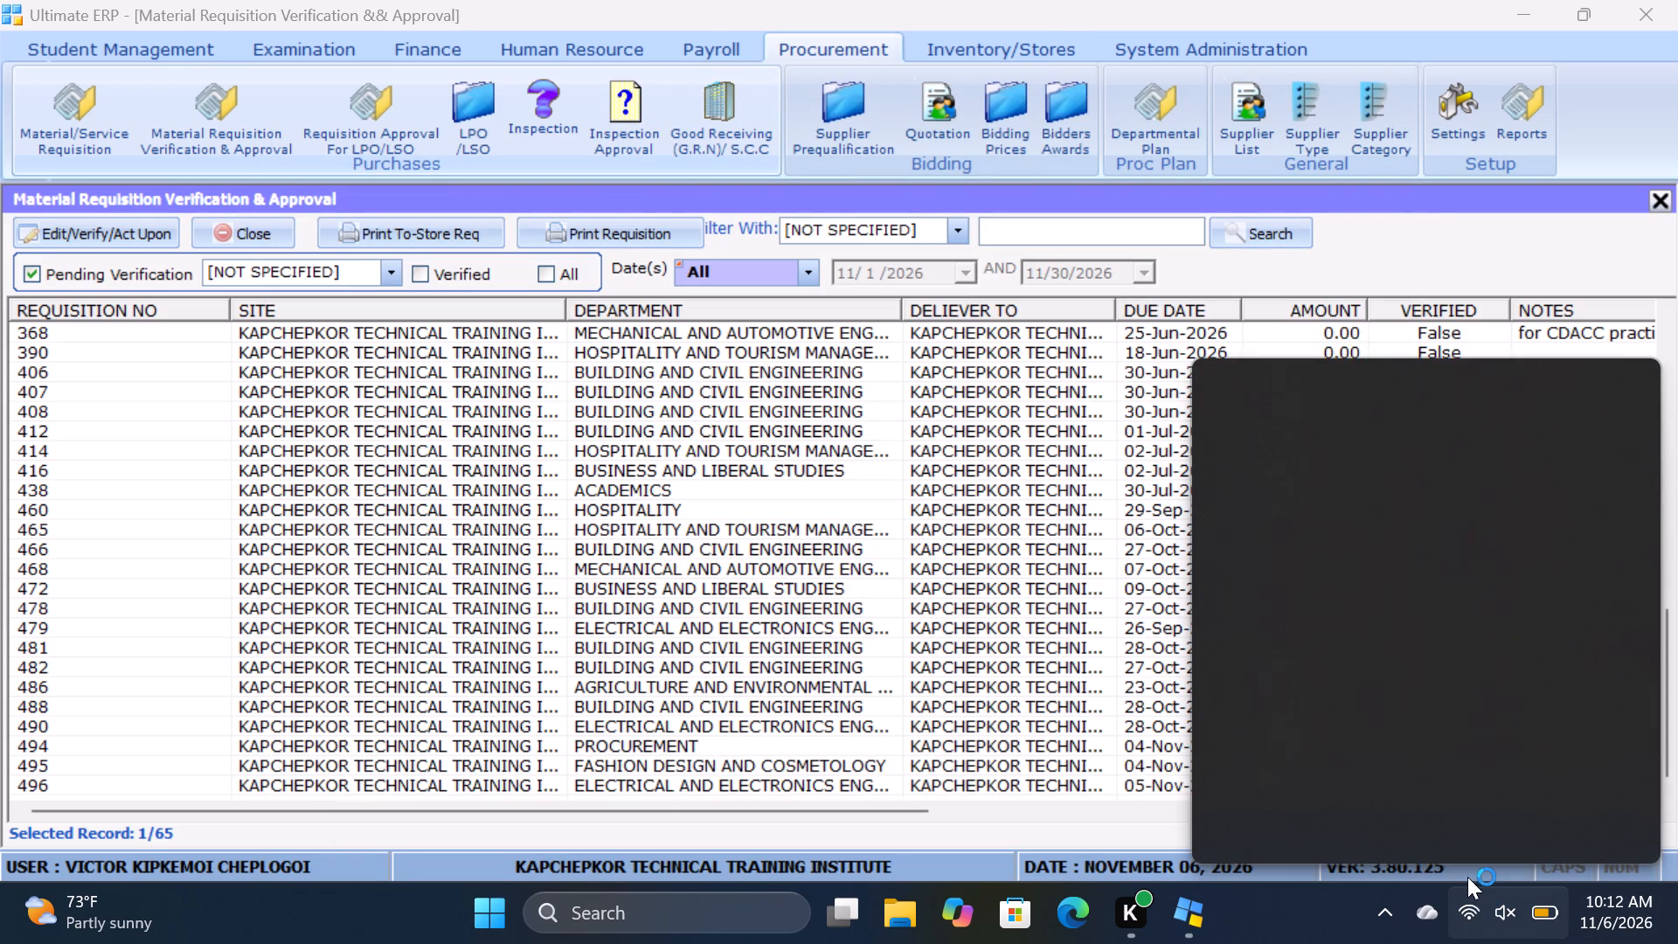
left_click(1341, 426)
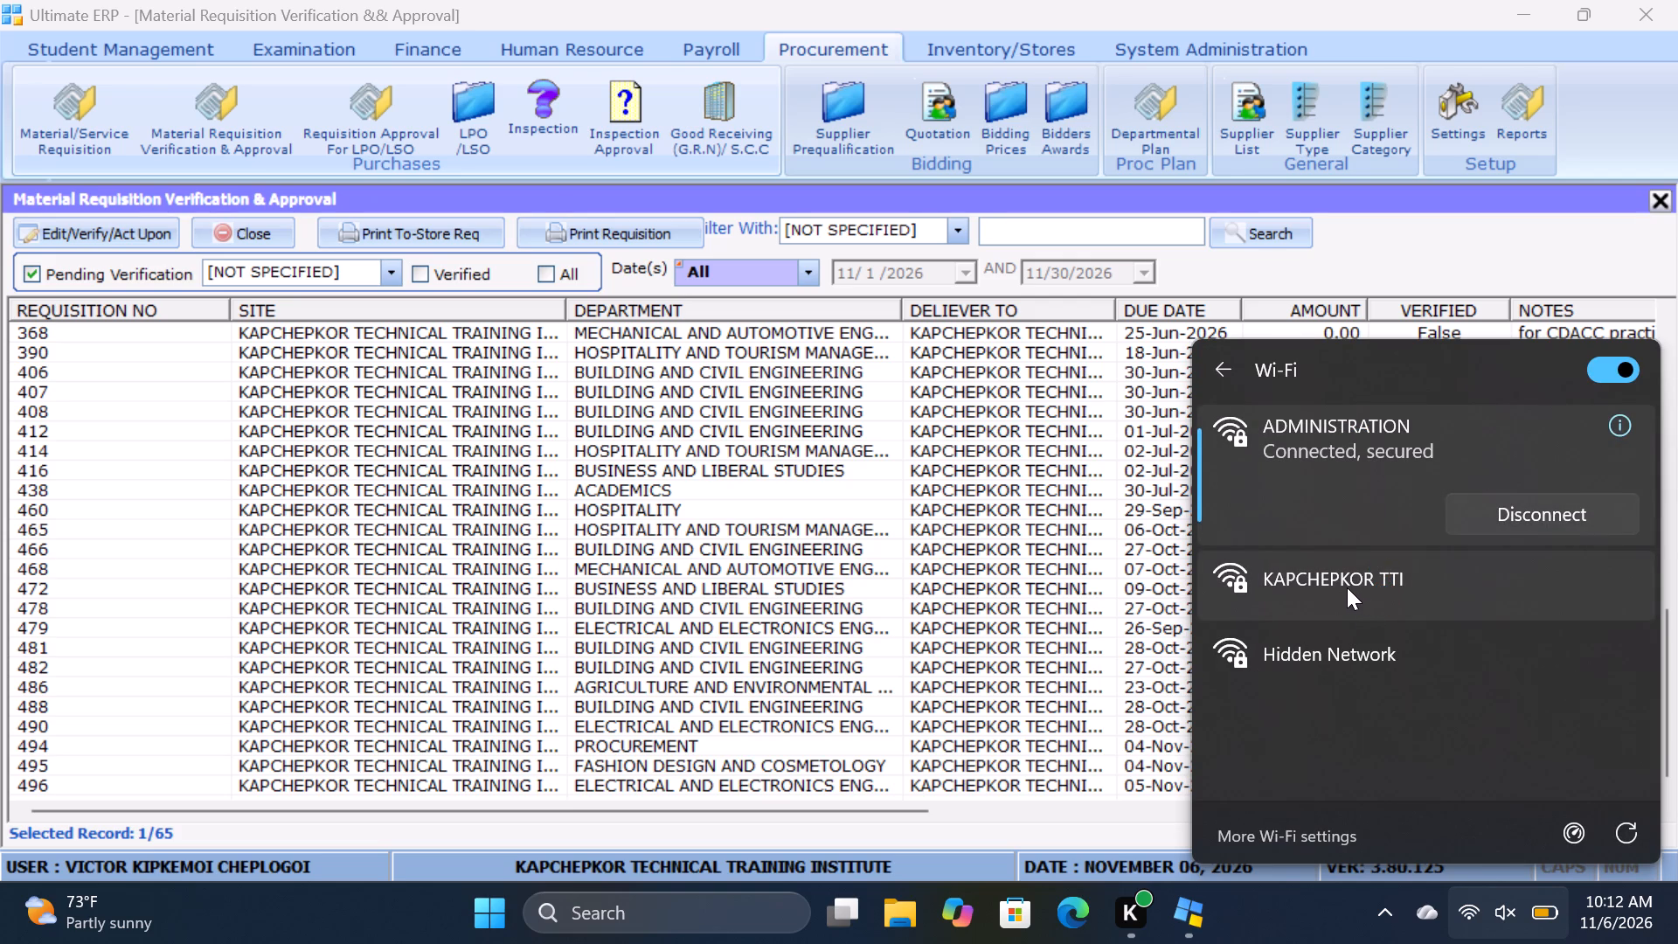
scroll(1336, 601, "down", 4)
scroll(1336, 608, "up", 3)
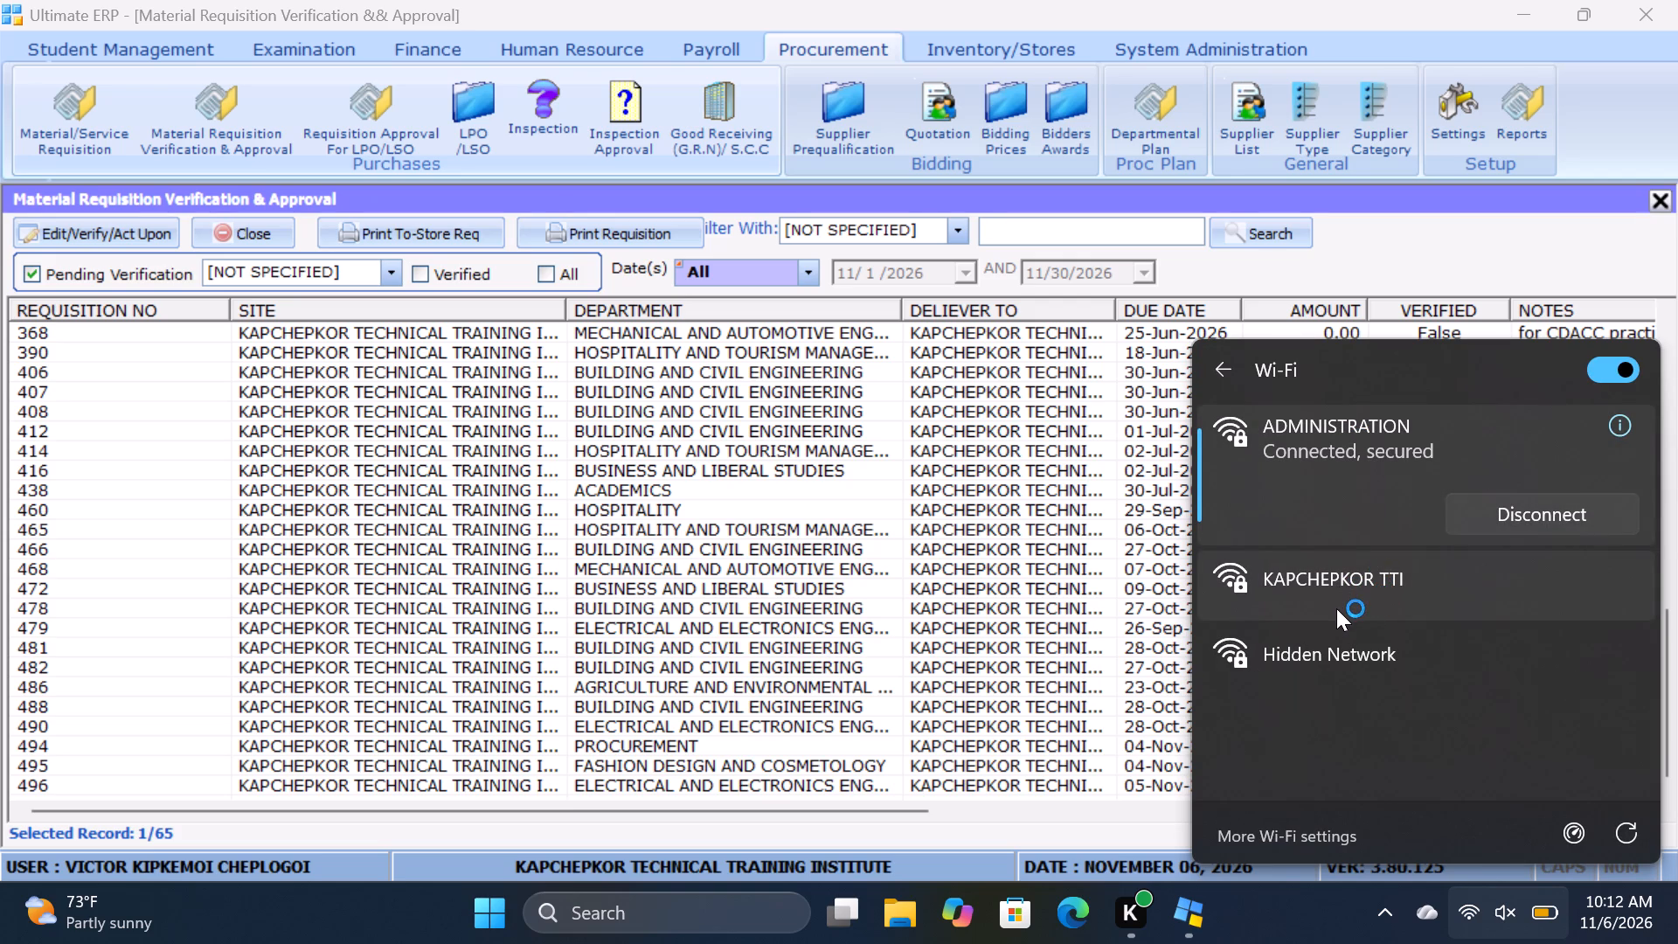
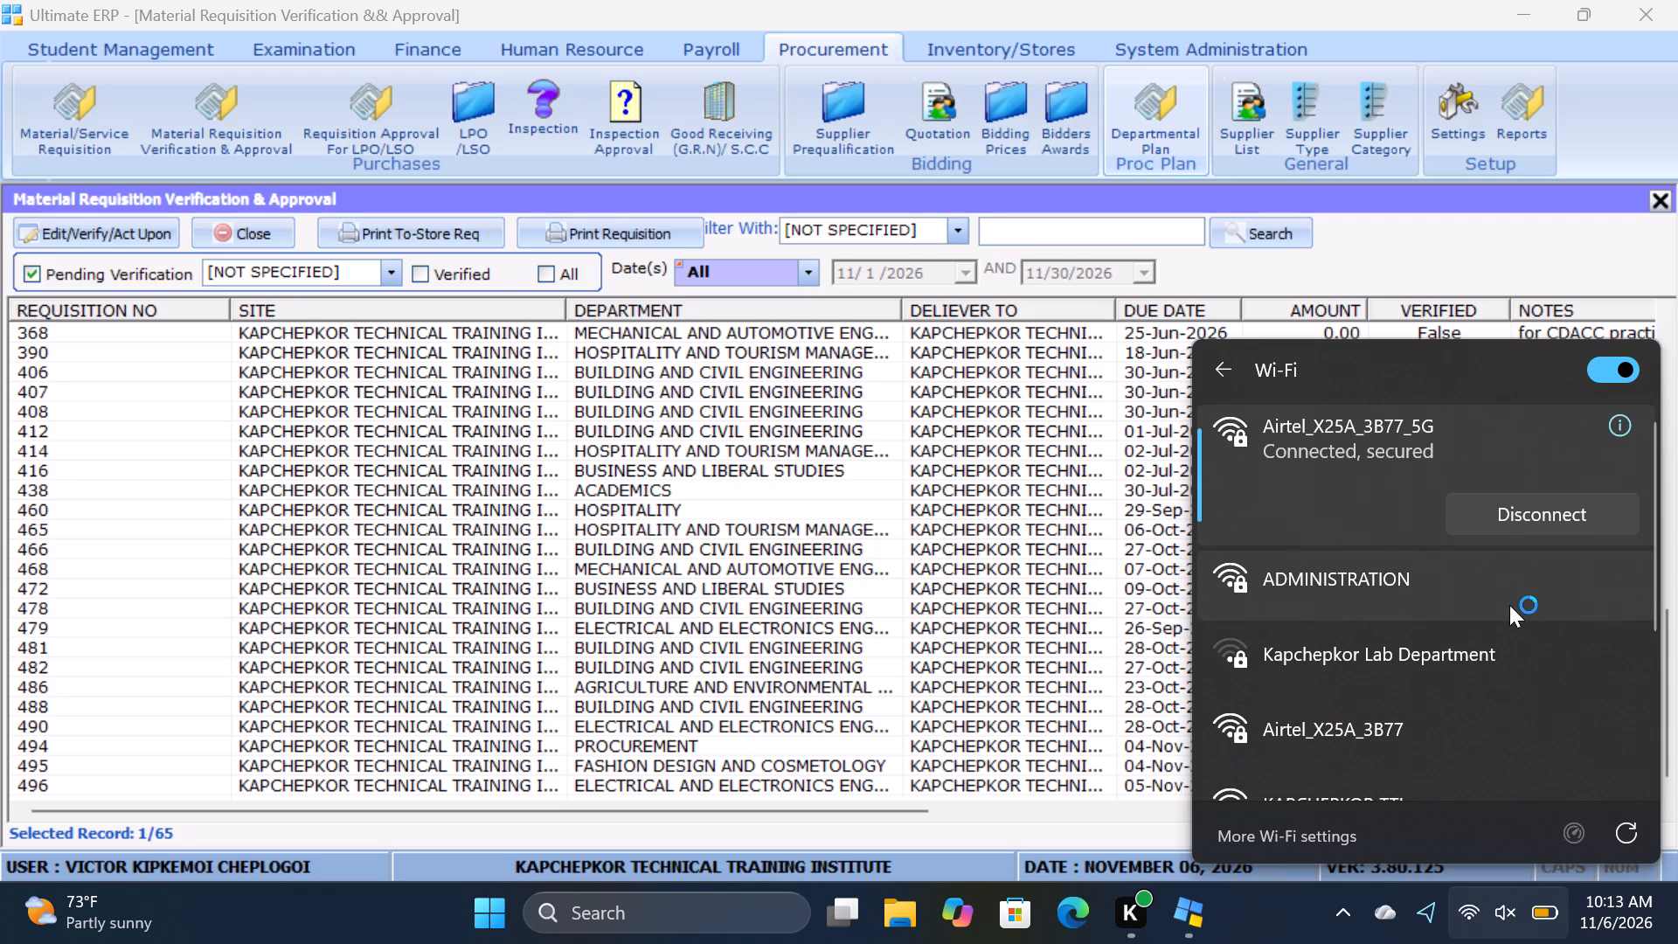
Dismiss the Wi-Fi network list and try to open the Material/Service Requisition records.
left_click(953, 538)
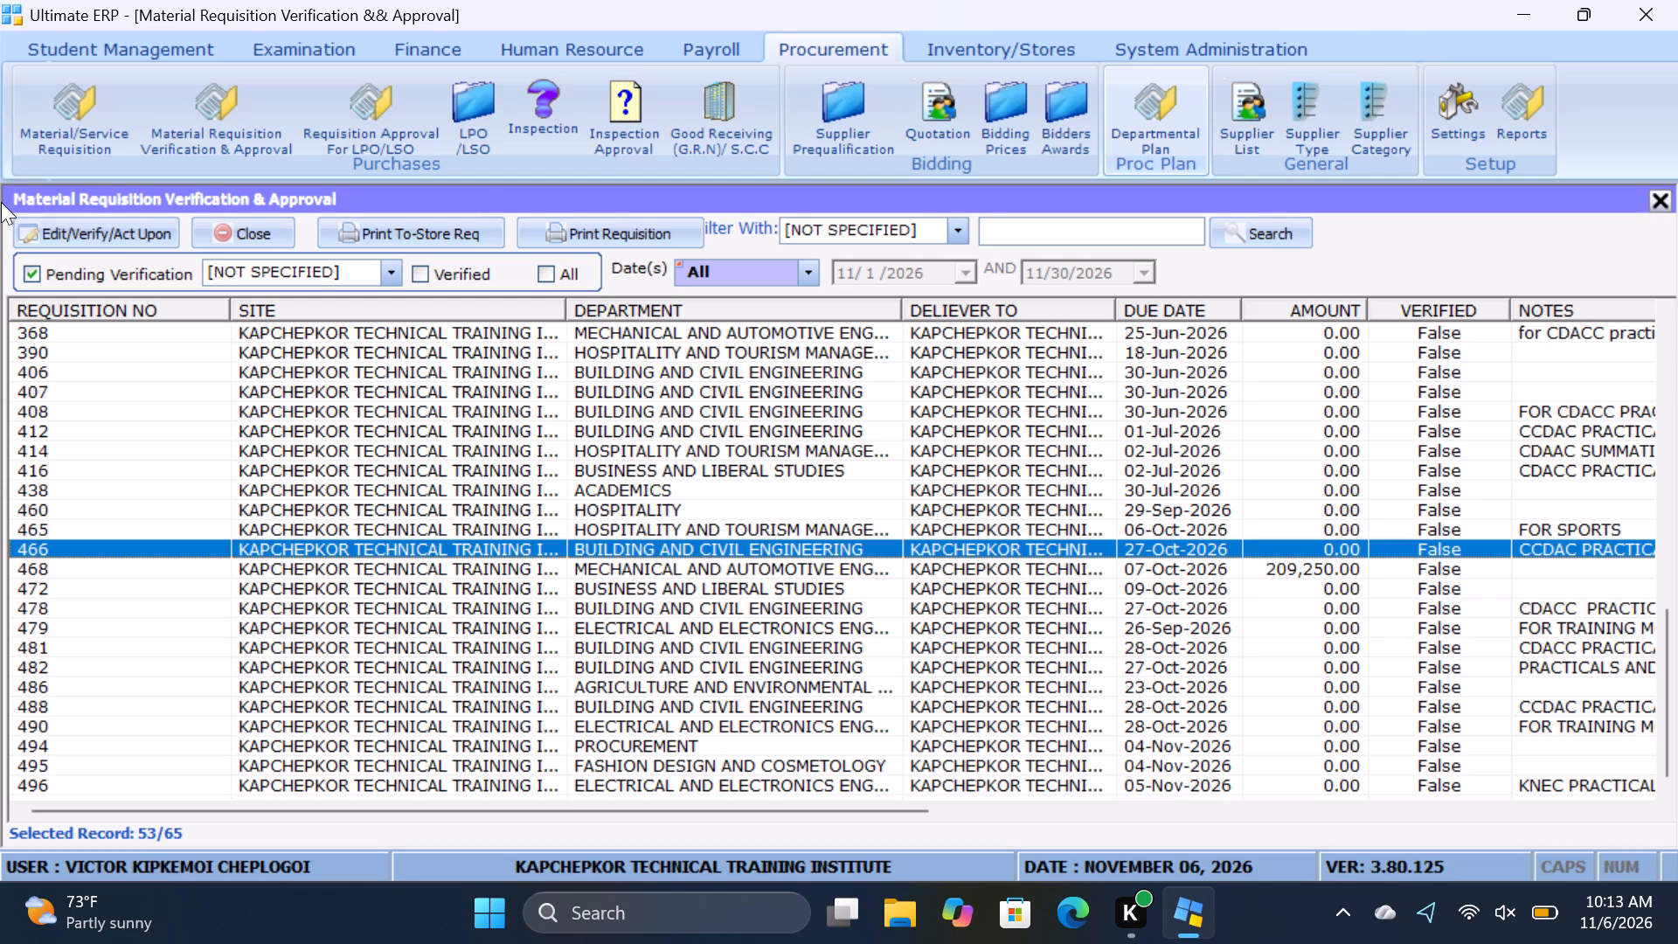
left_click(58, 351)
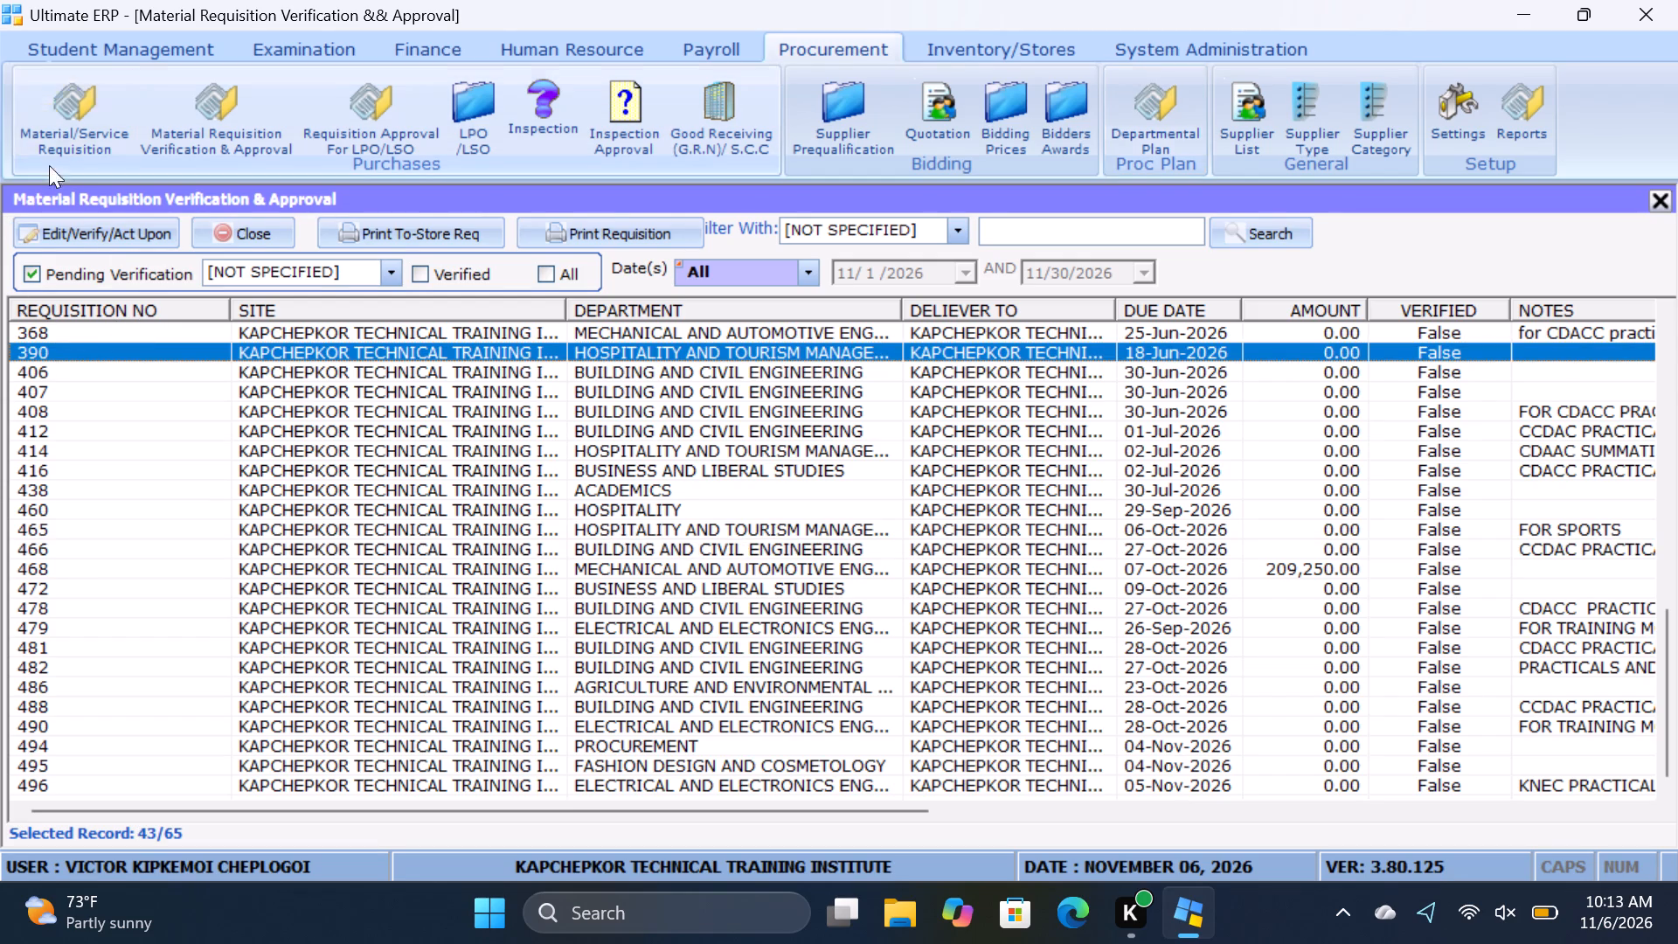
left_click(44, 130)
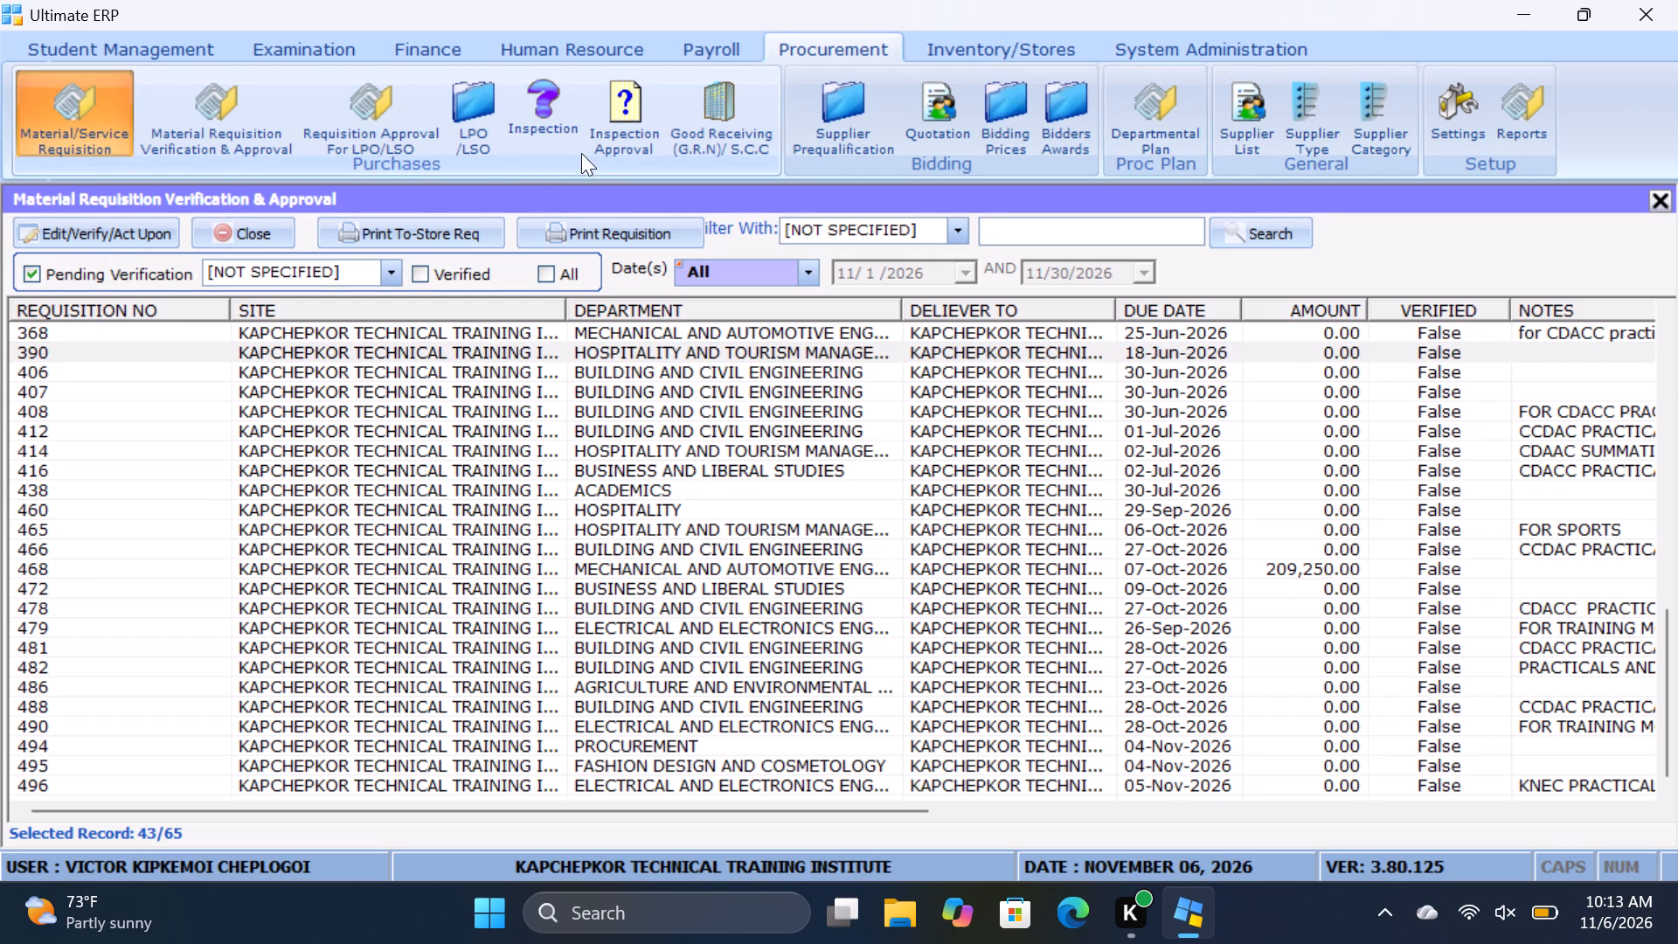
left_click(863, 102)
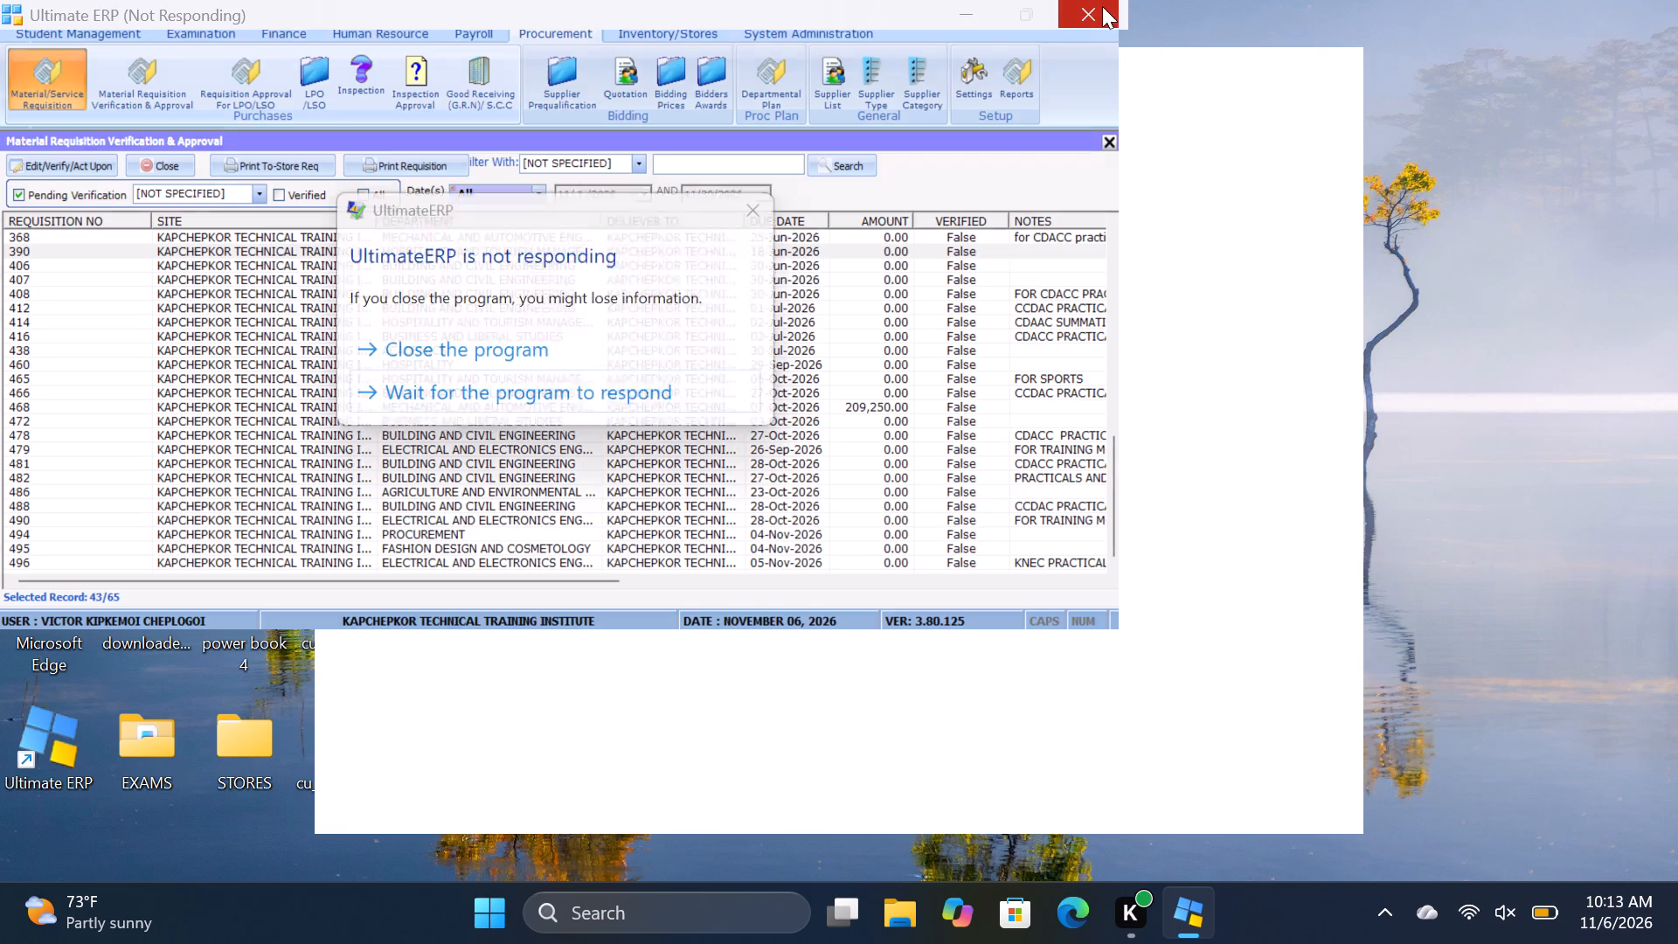
Force the unresponsive UltimateERP program to close.
left_click(471, 355)
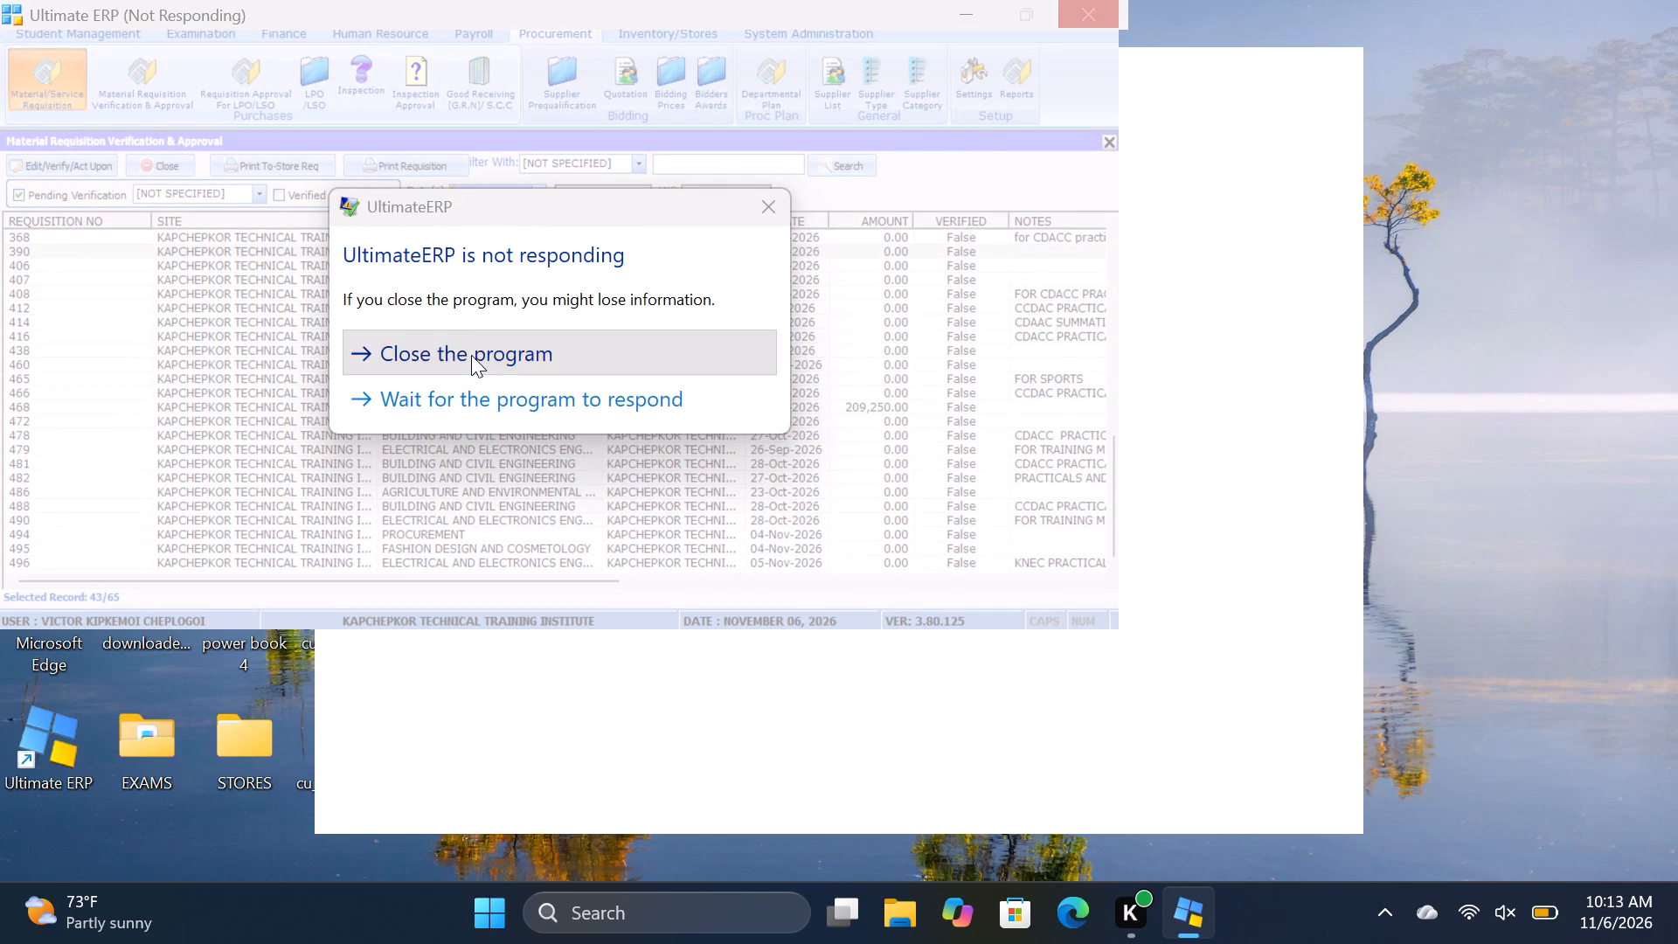